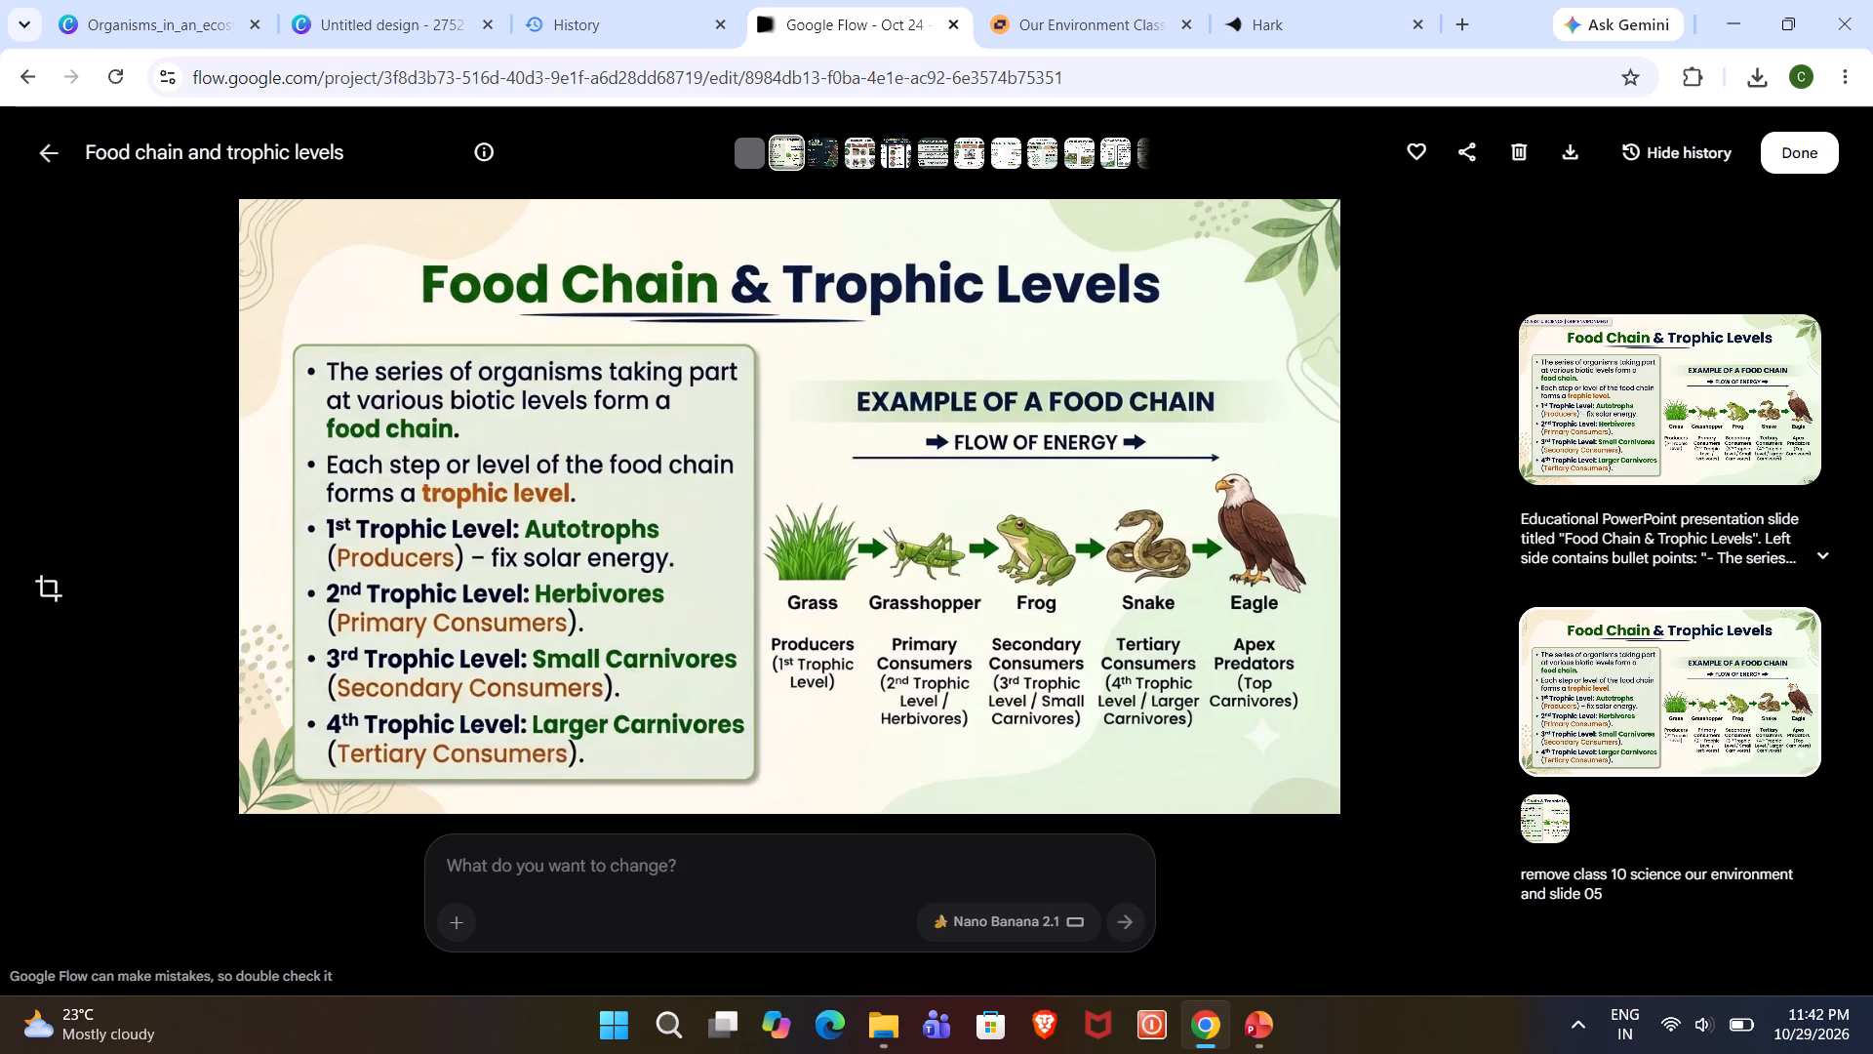
Switch to Canva, close the uploaded image preview, and delete everything on the page of the 2752 × 1536 px untitled design.
left_click(175, 0)
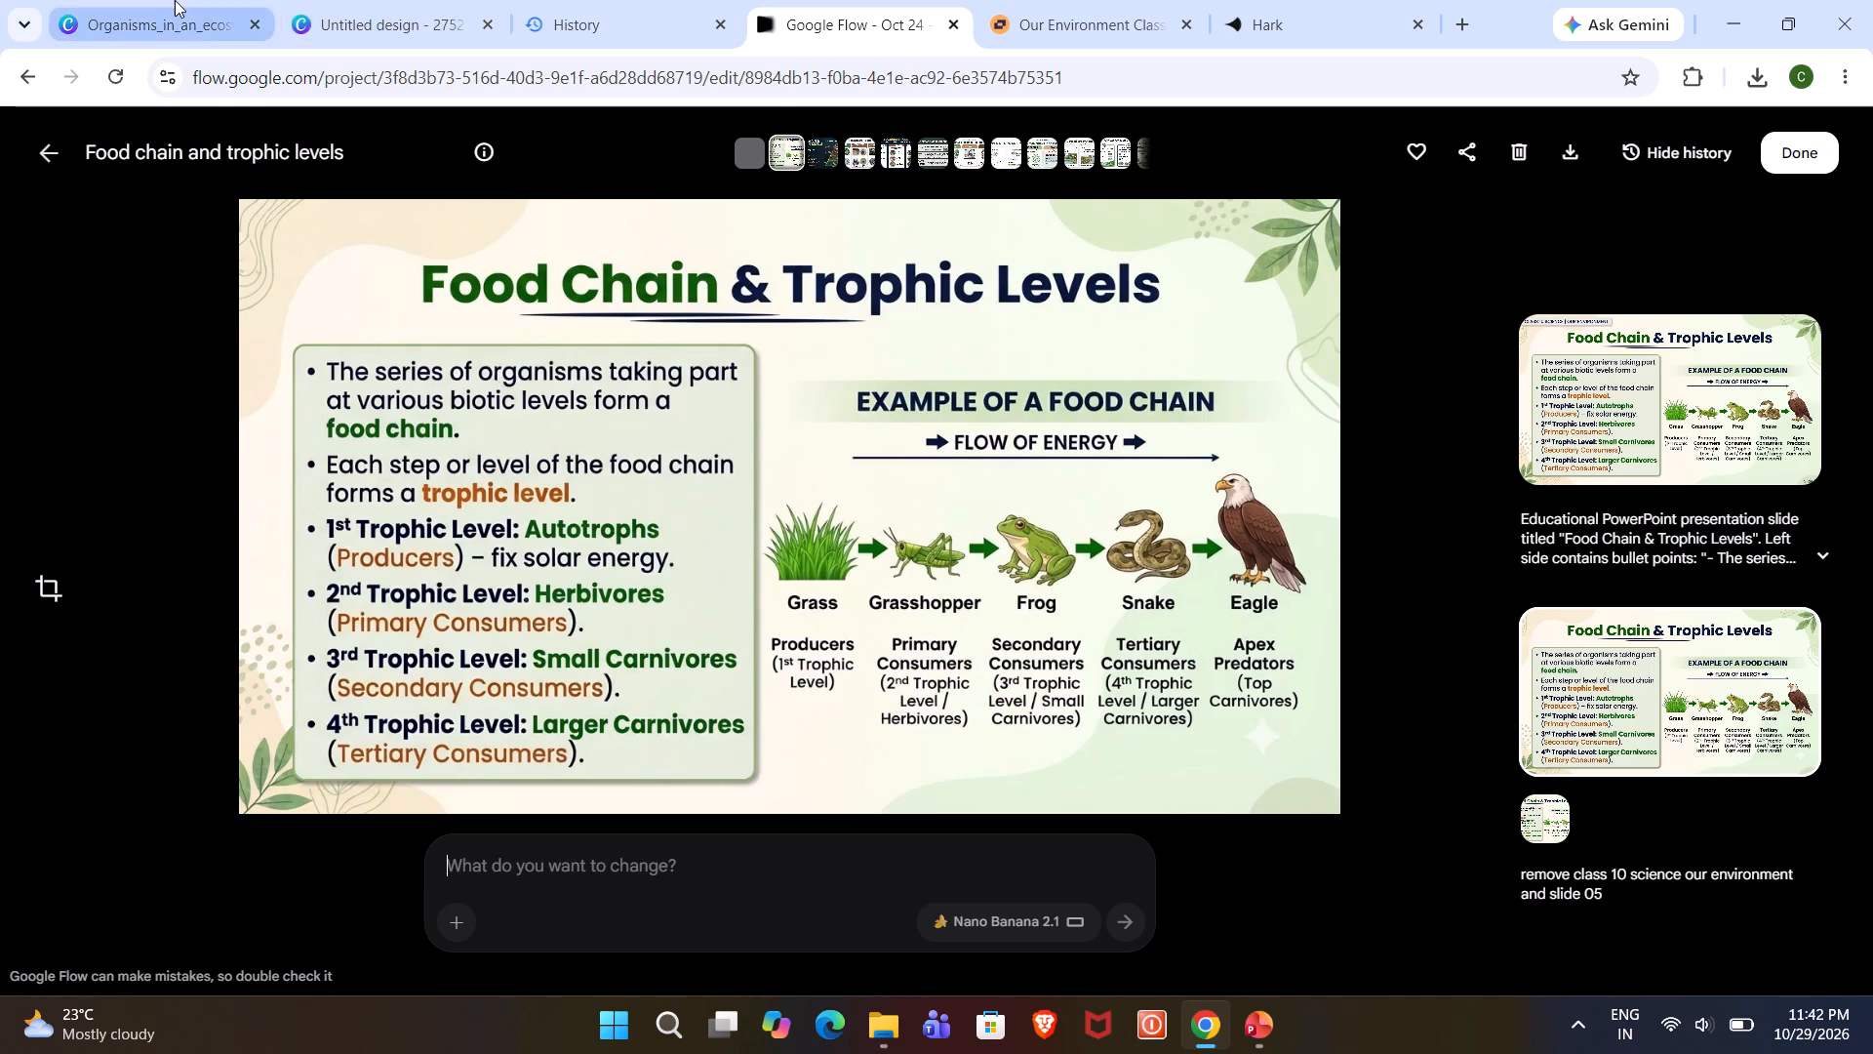
left_click(1820, 152)
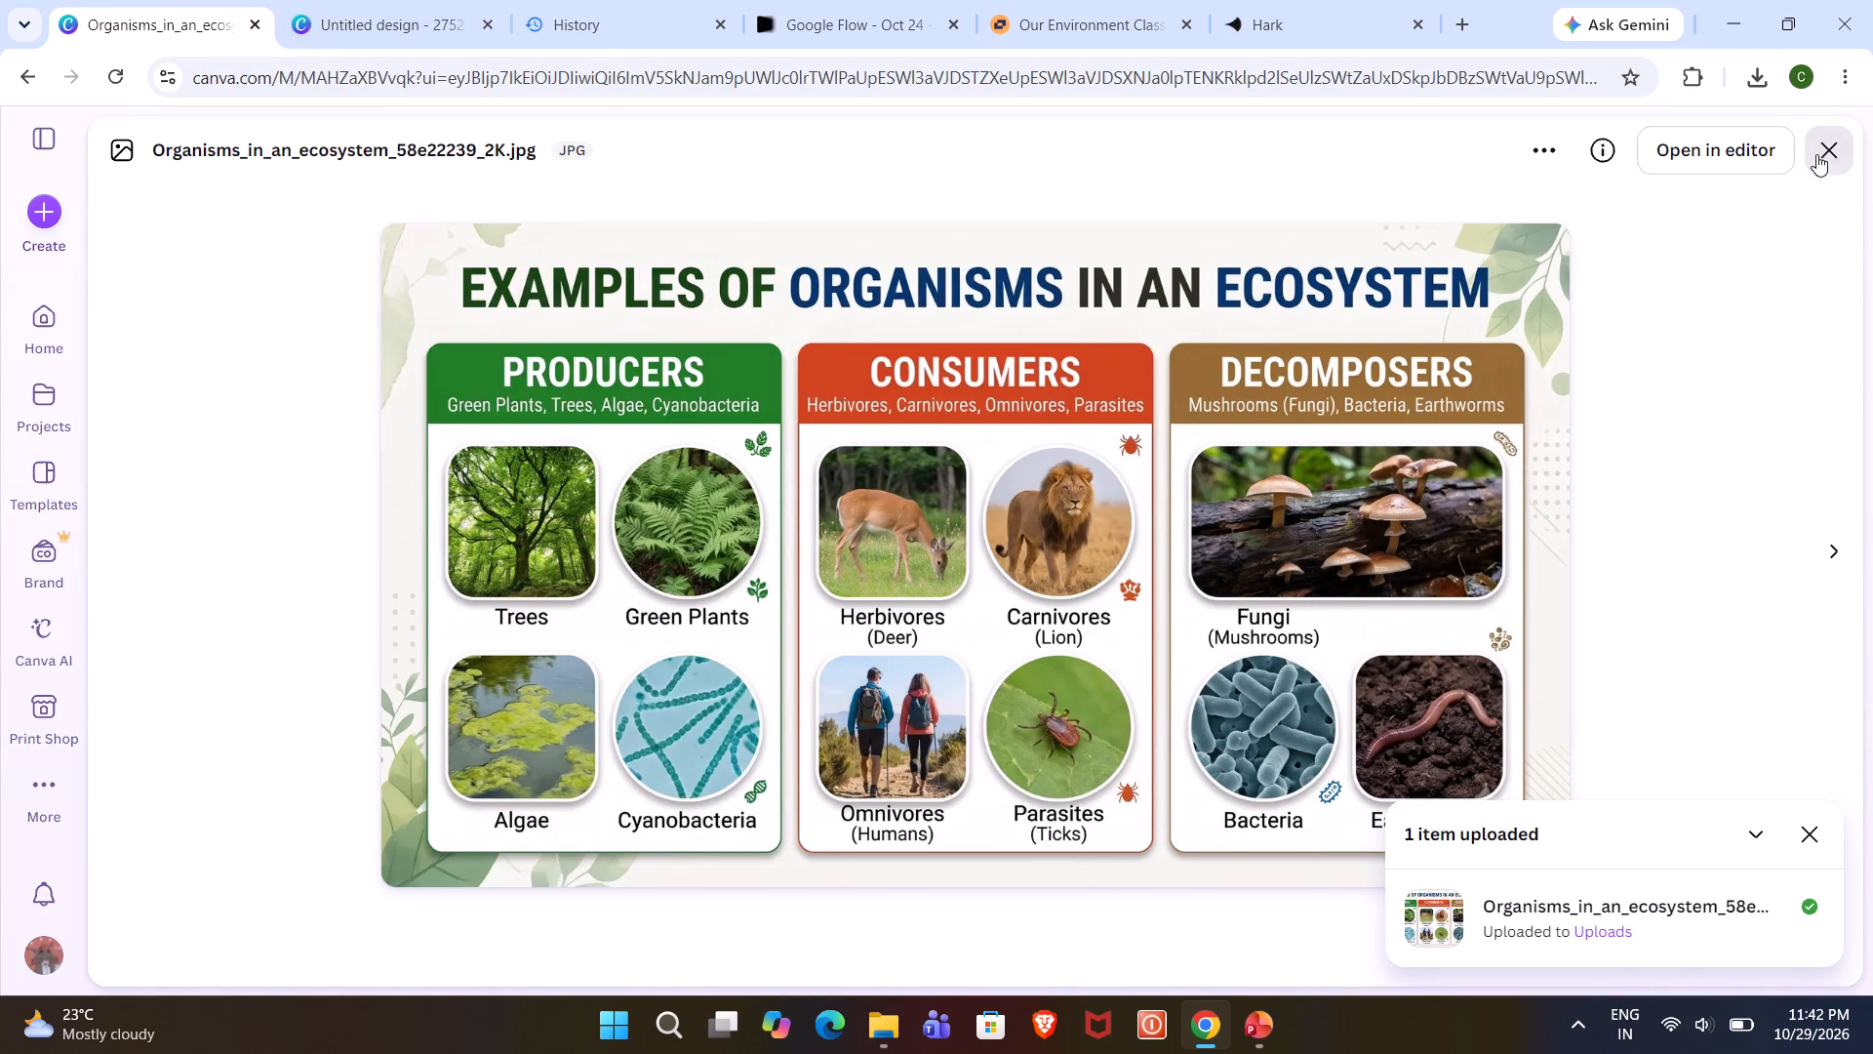
left_click(404, 0)
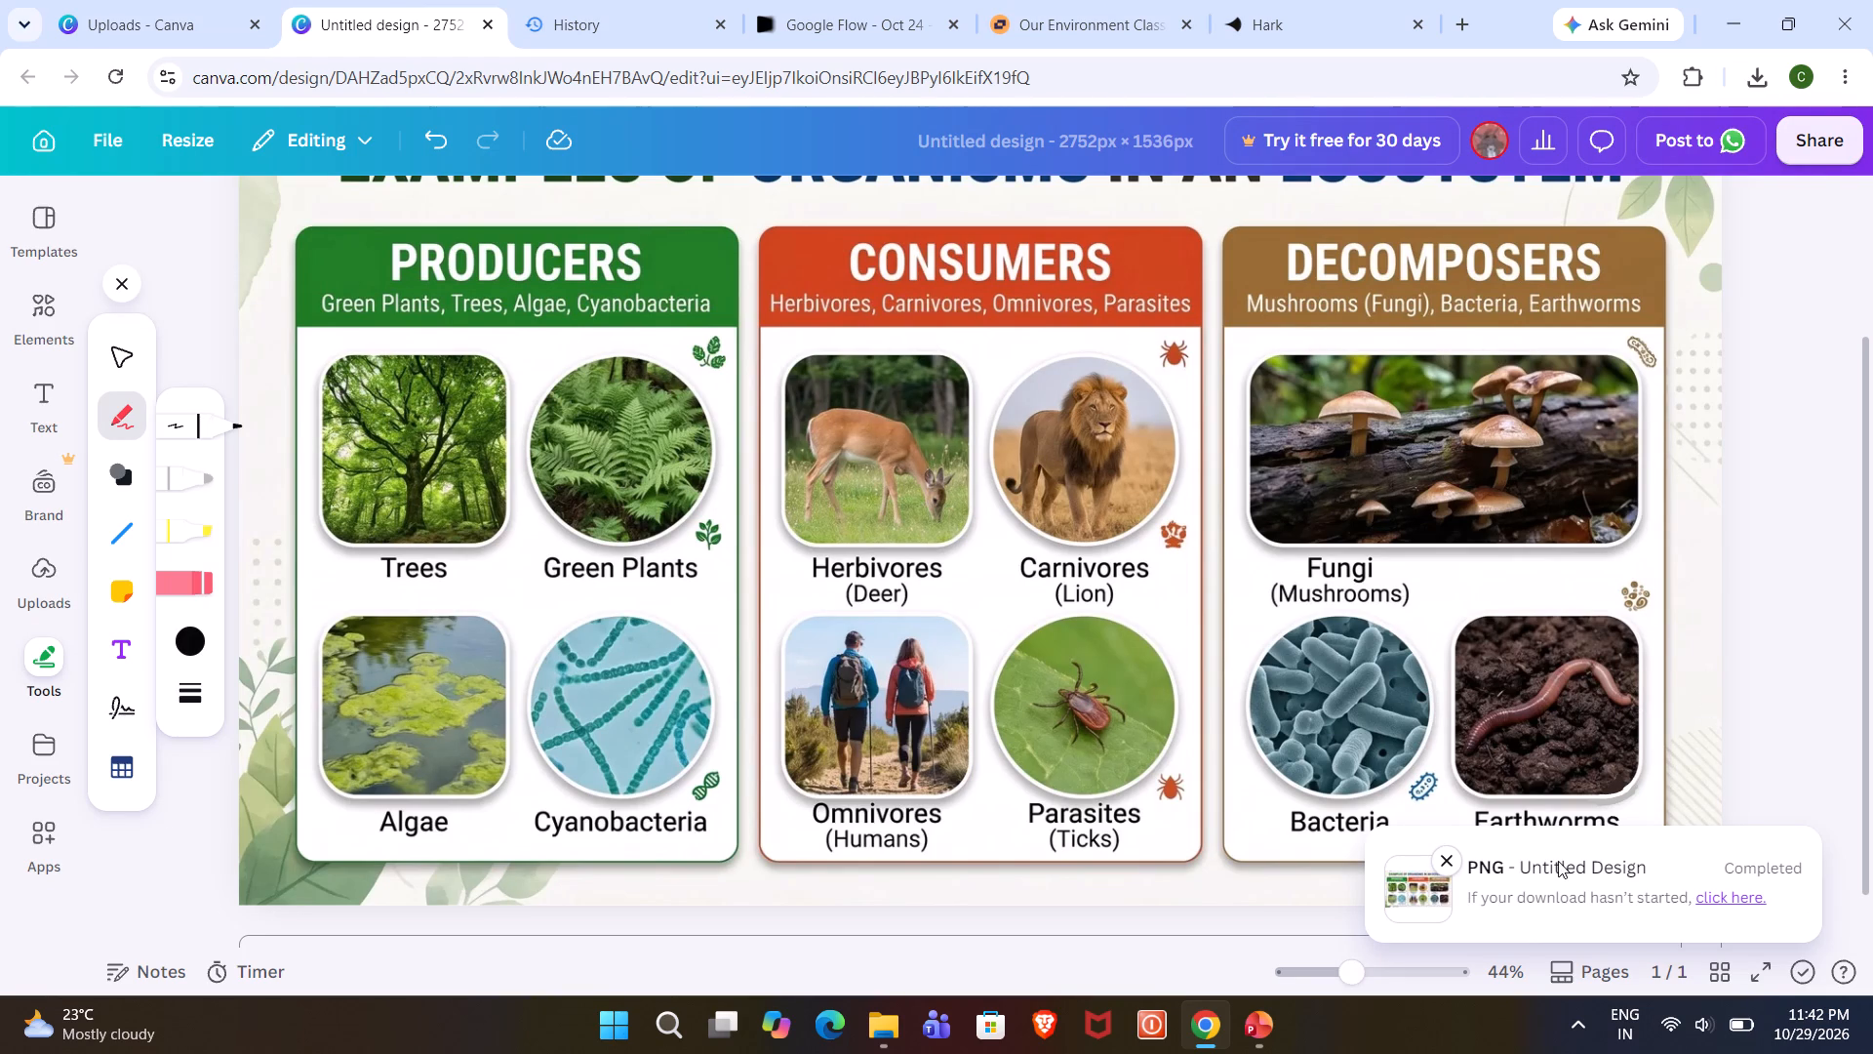
left_click(1436, 860)
scroll(1723, 360, "up", 7)
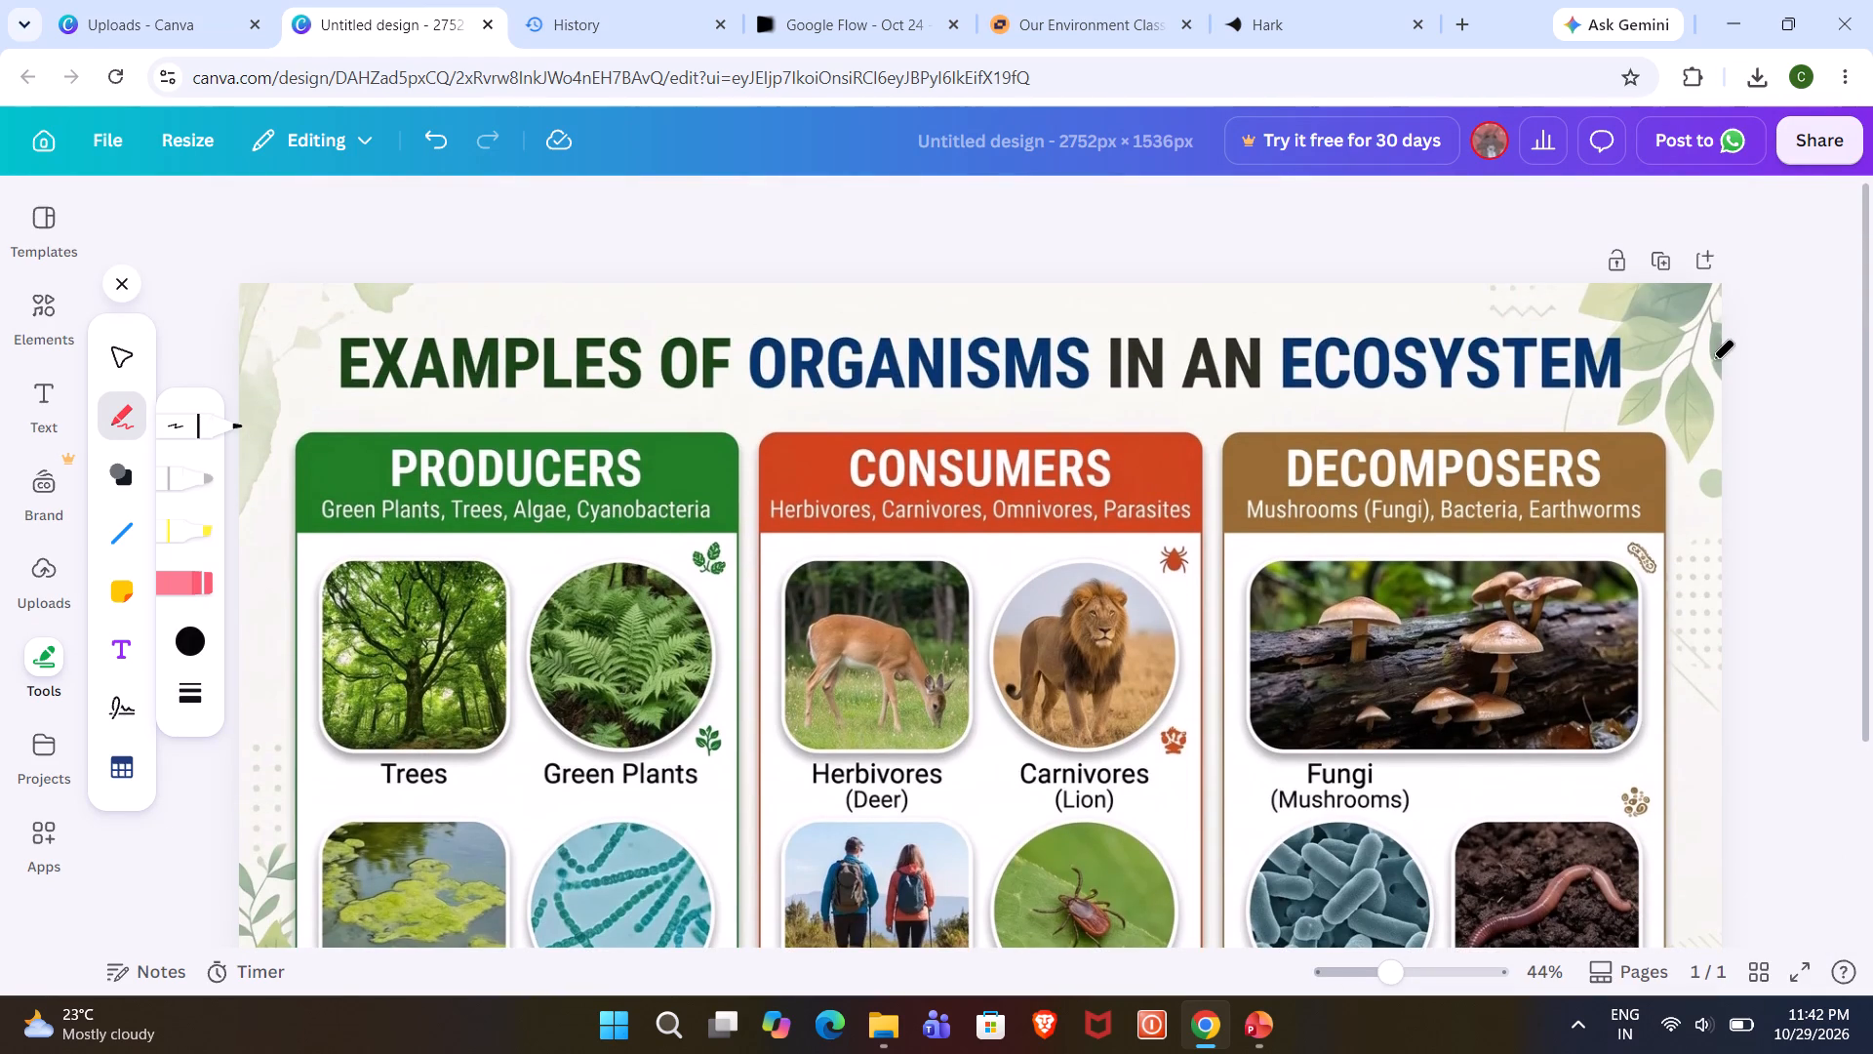
scroll(1712, 359, "down", 3, "ctrl")
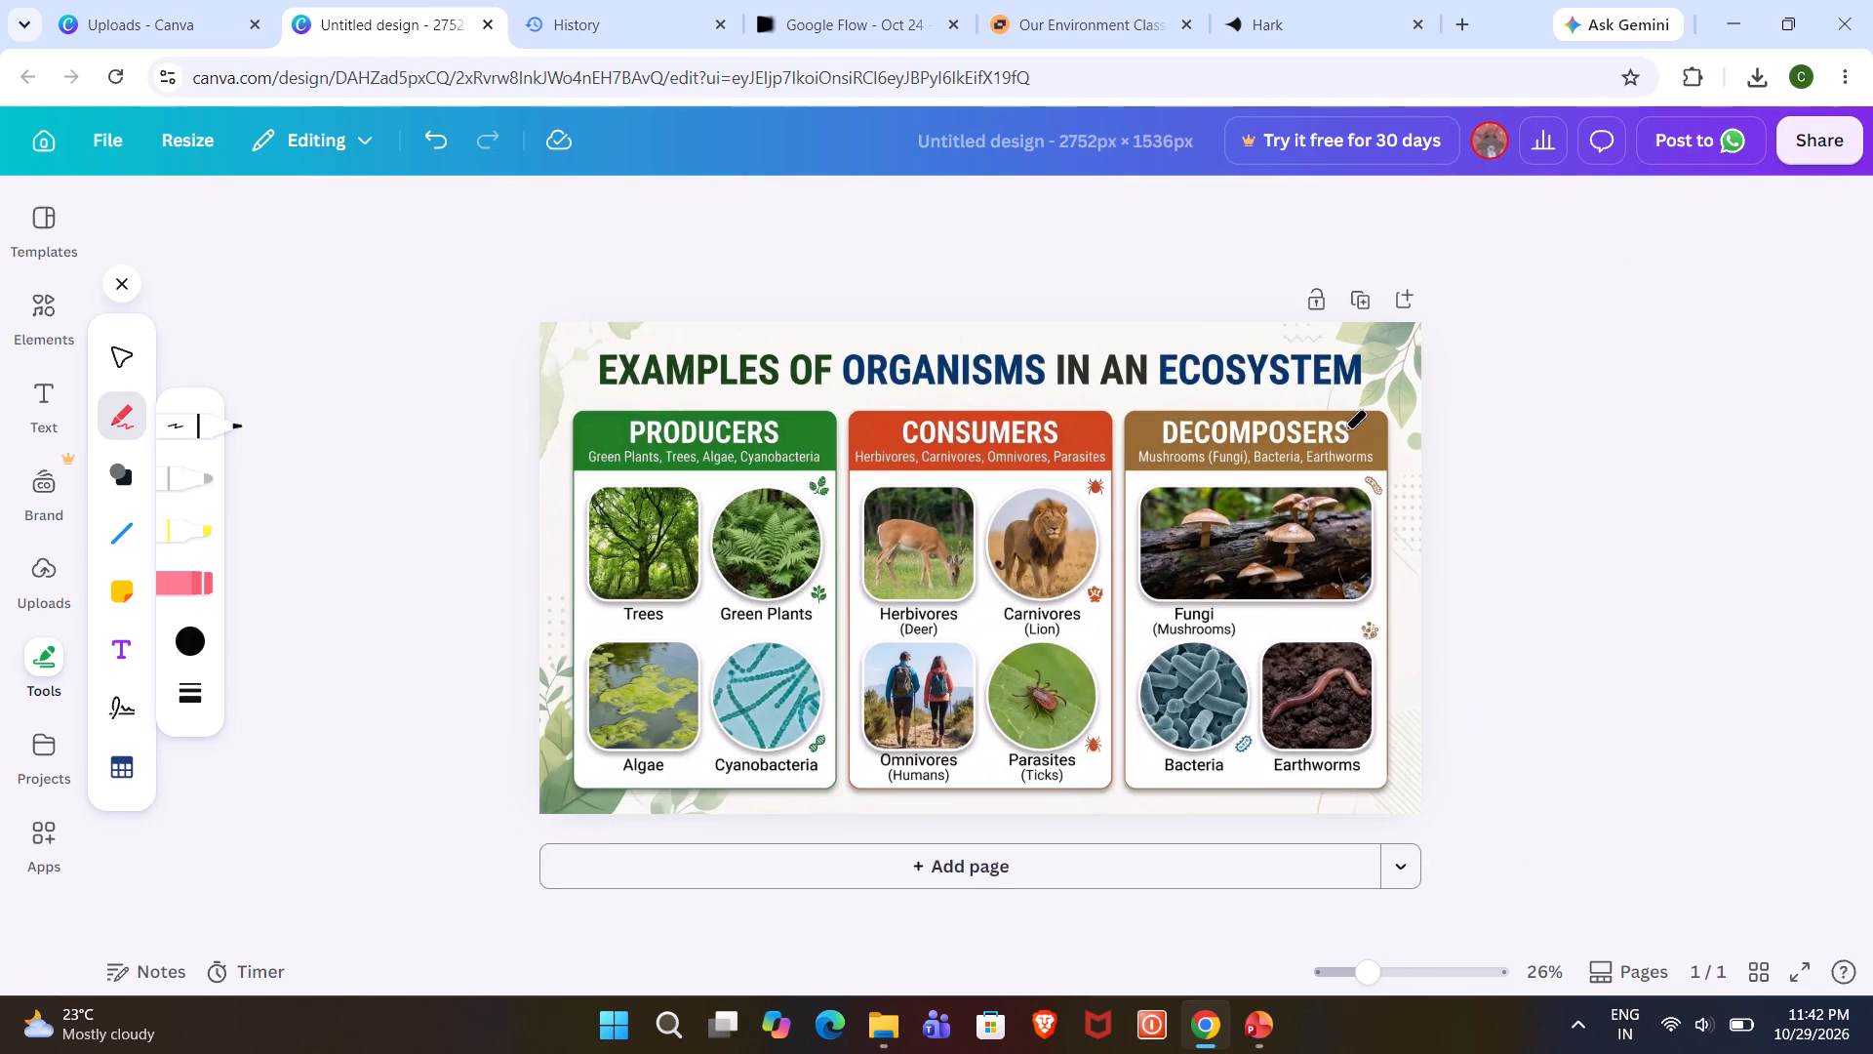
left_click(1245, 390)
key("ctrl+a")
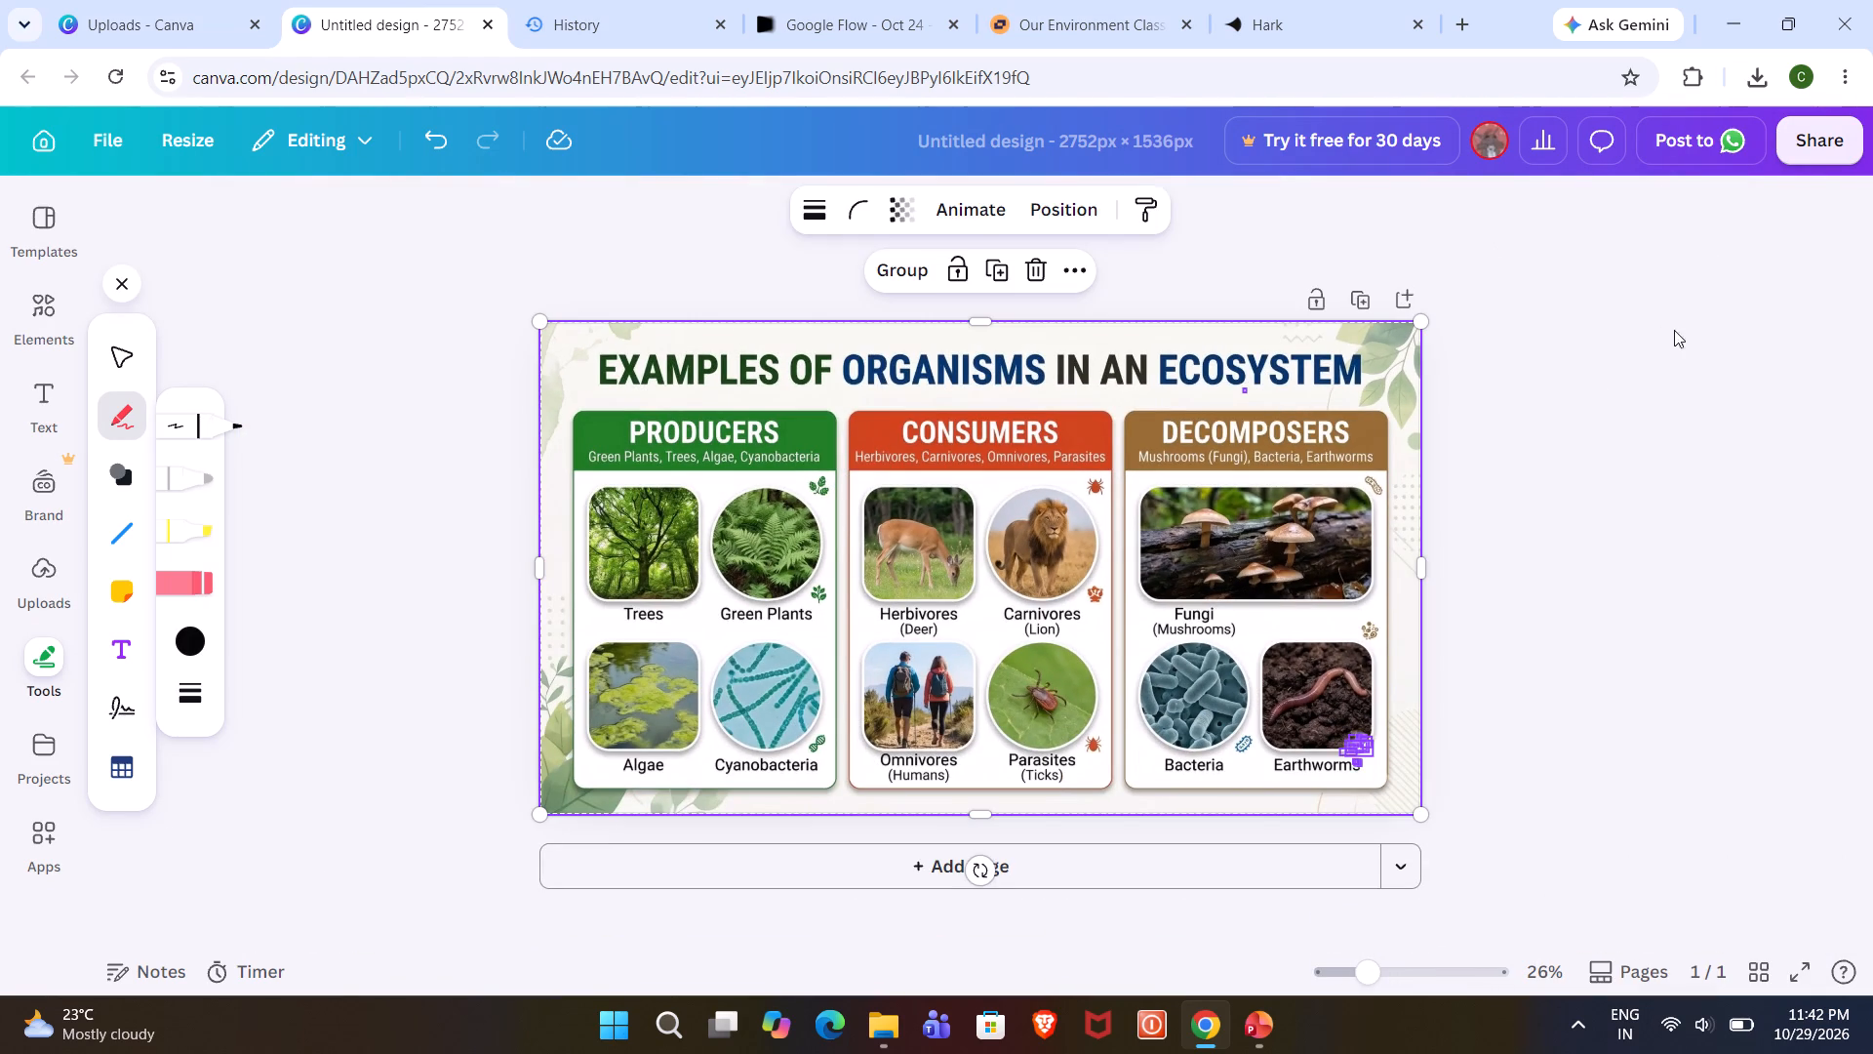
left_click(1029, 263)
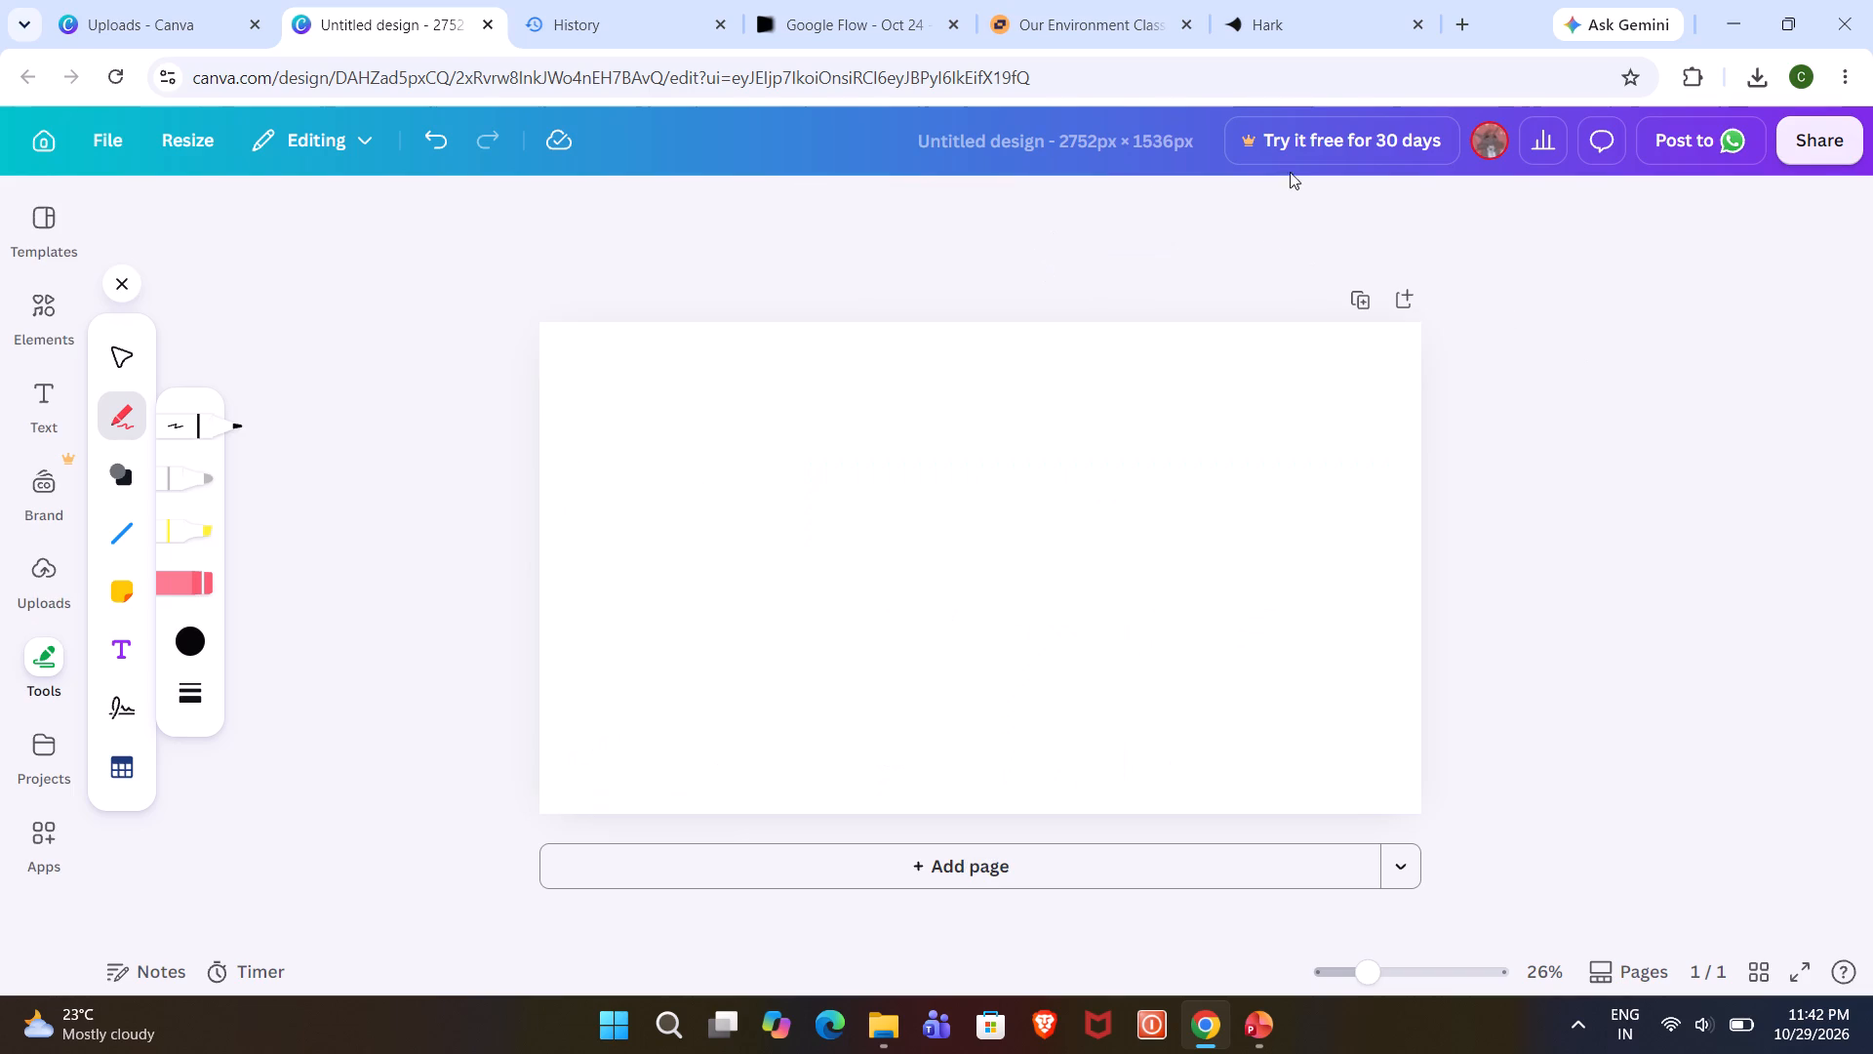
Upload the most recently downloaded 2K food chain slide JPG into the Canva design and close the drawing tools.
left_click(1743, 70)
left_click_drag(1574, 200, 1039, 534)
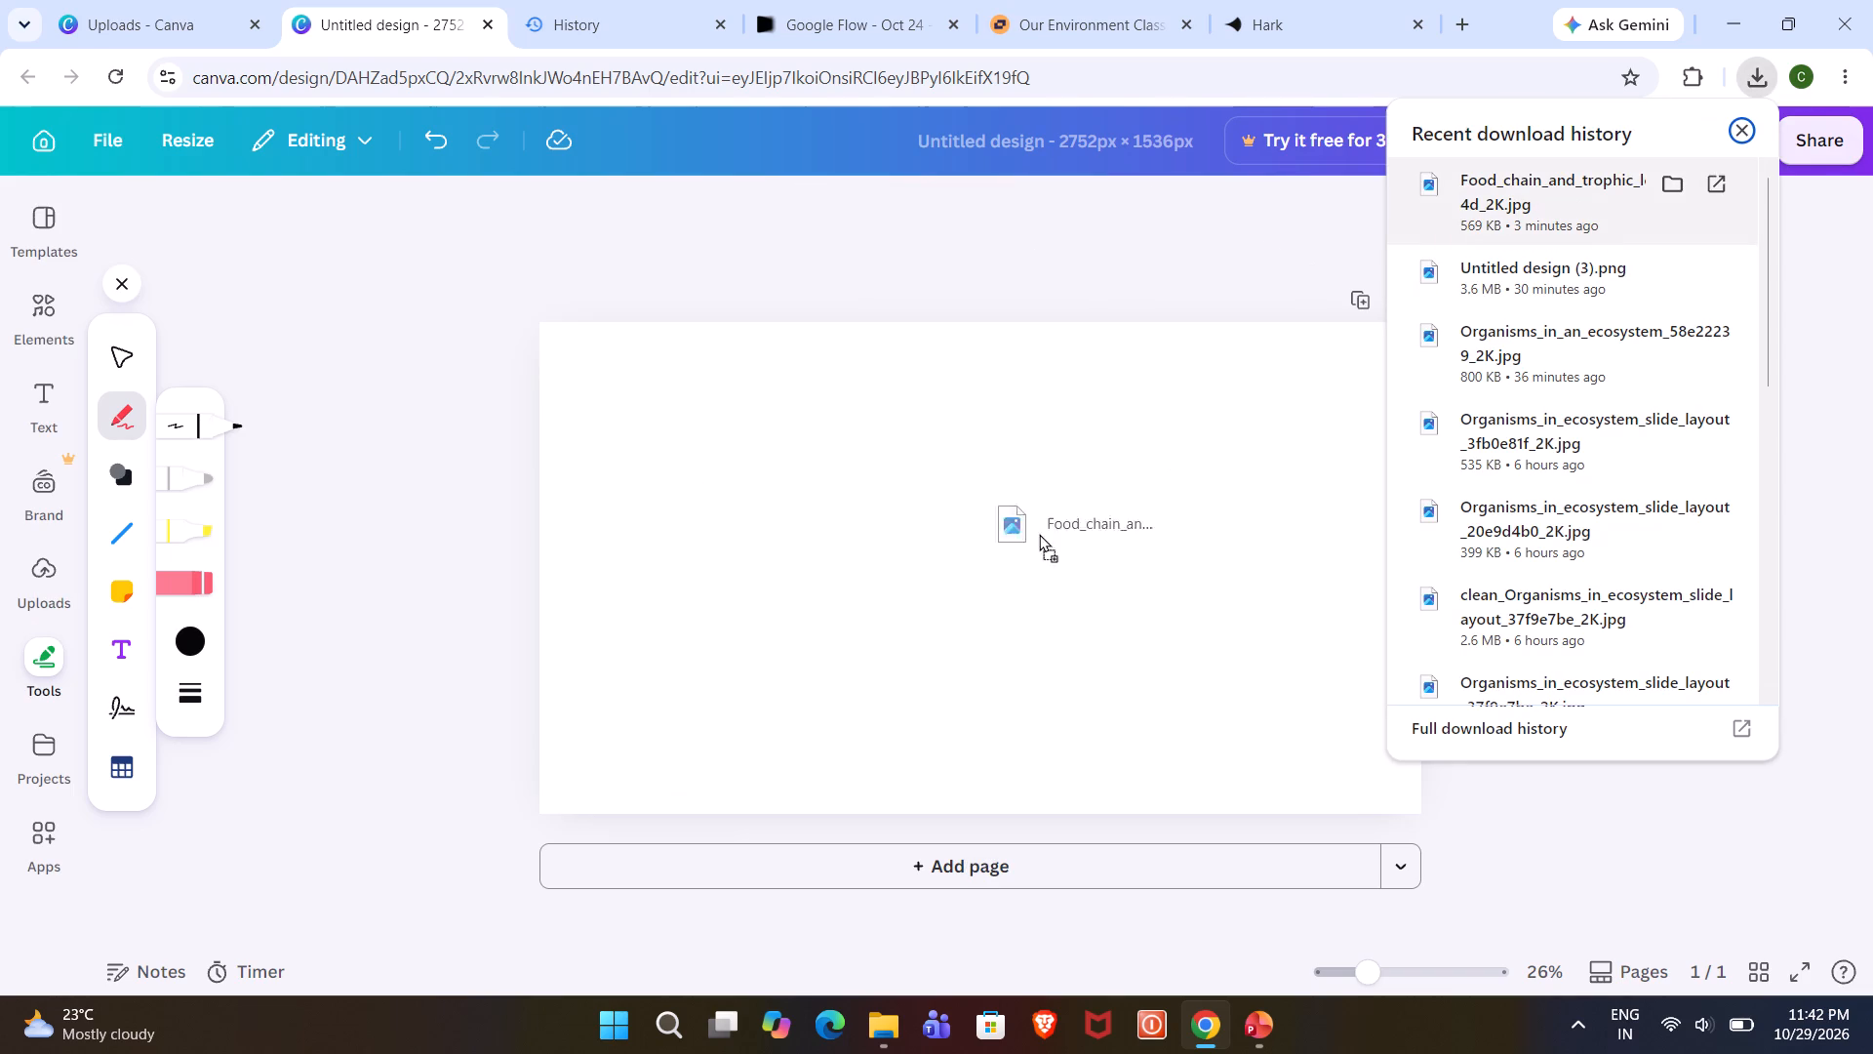
left_click_drag(1039, 534, 996, 555)
left_click(1739, 128)
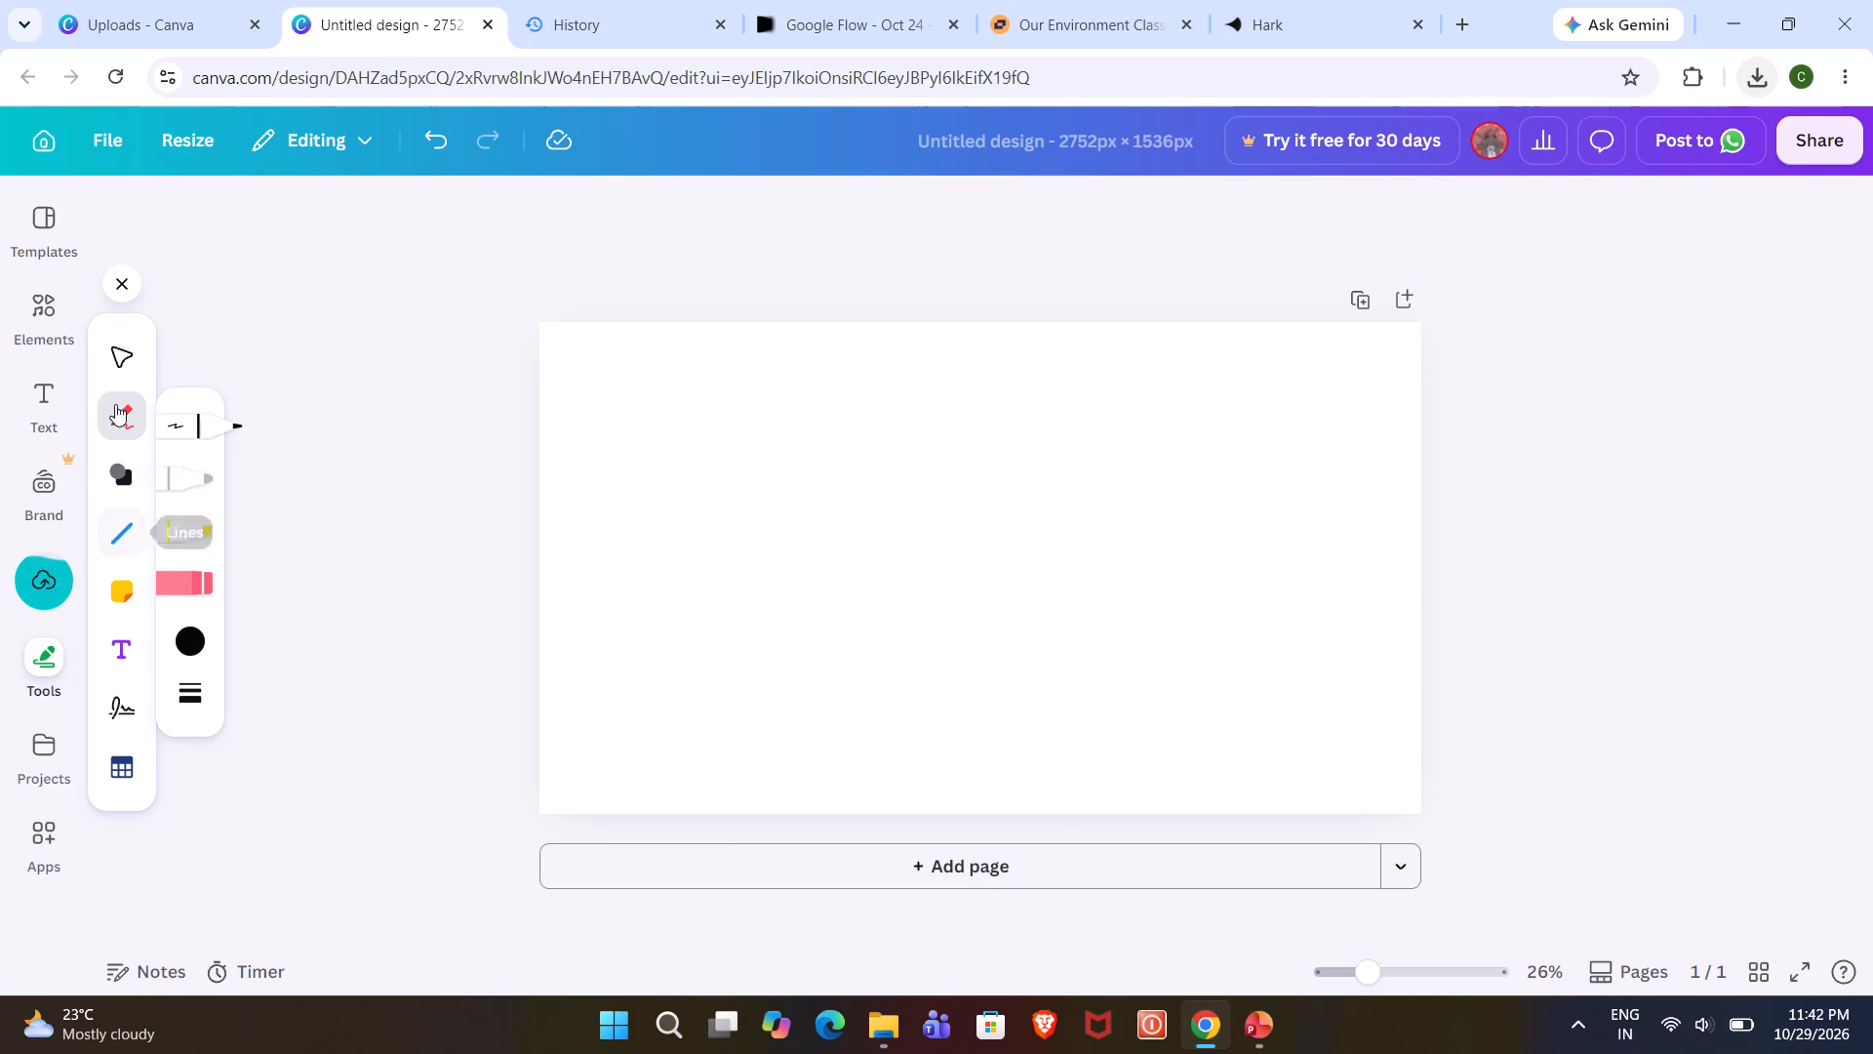
left_click(115, 286)
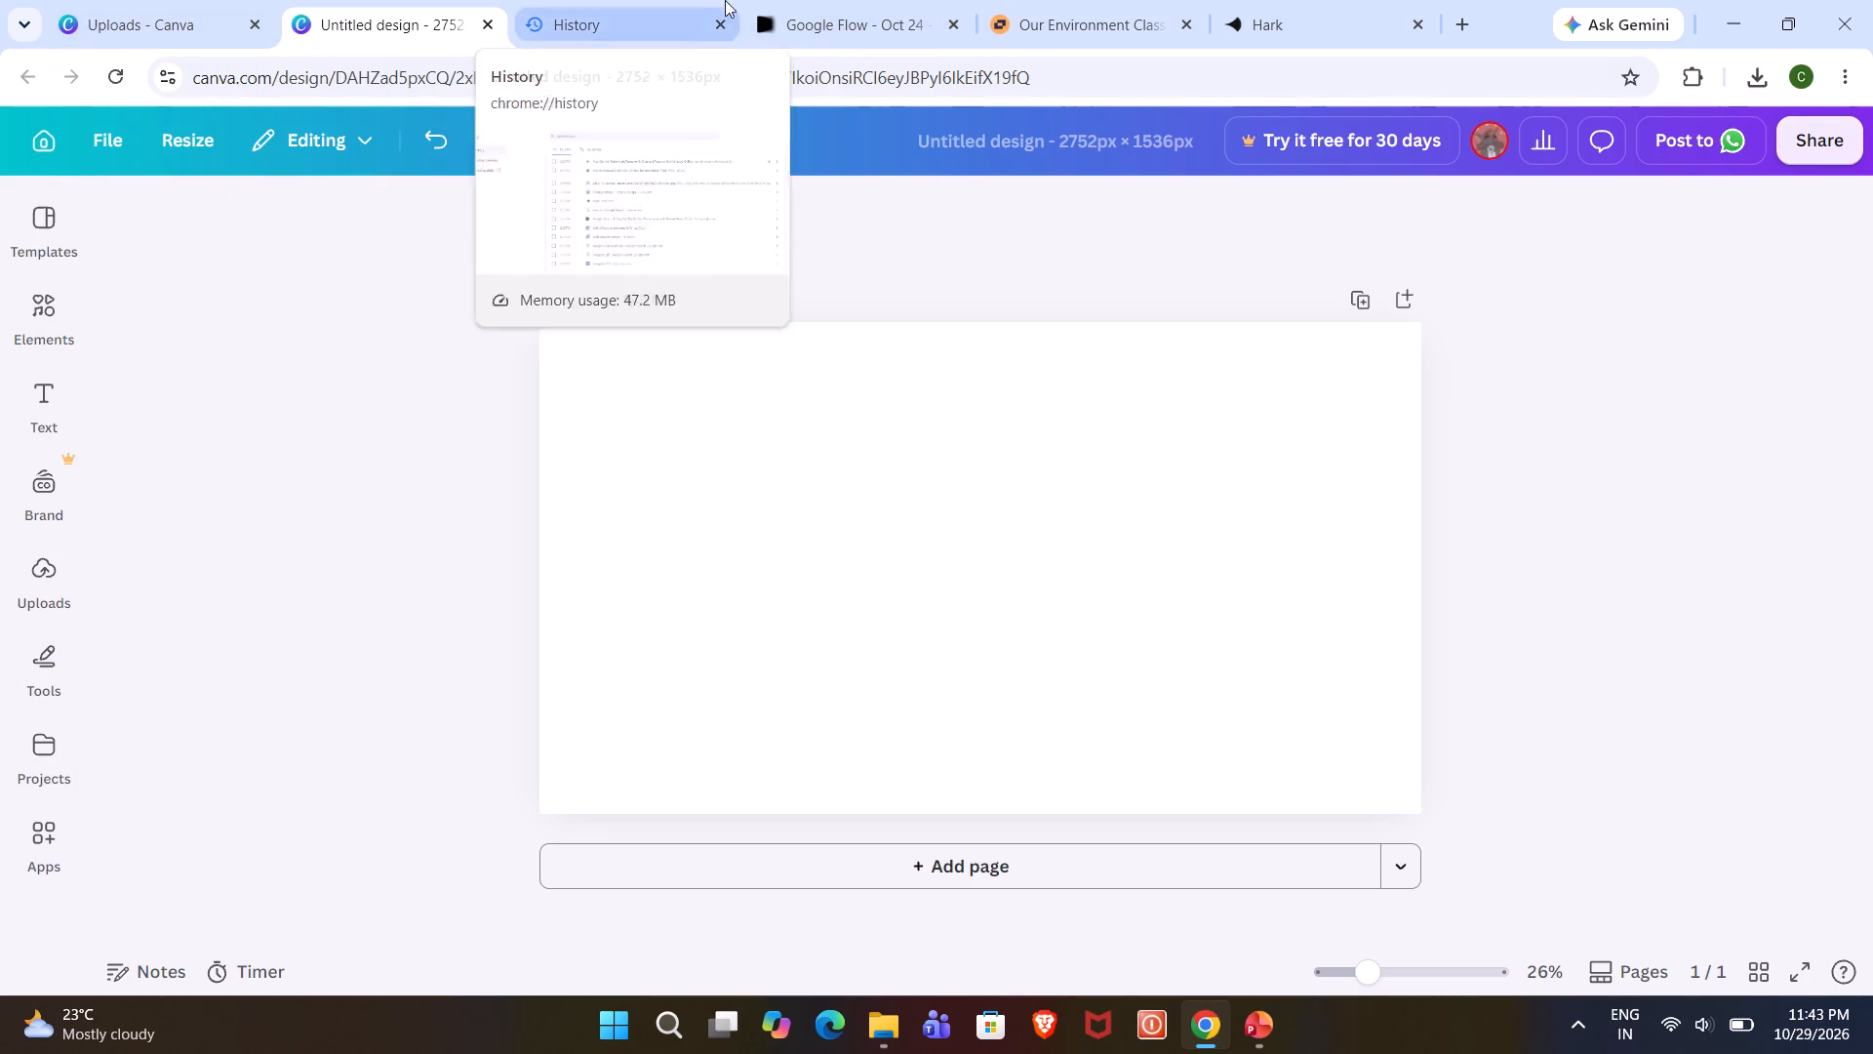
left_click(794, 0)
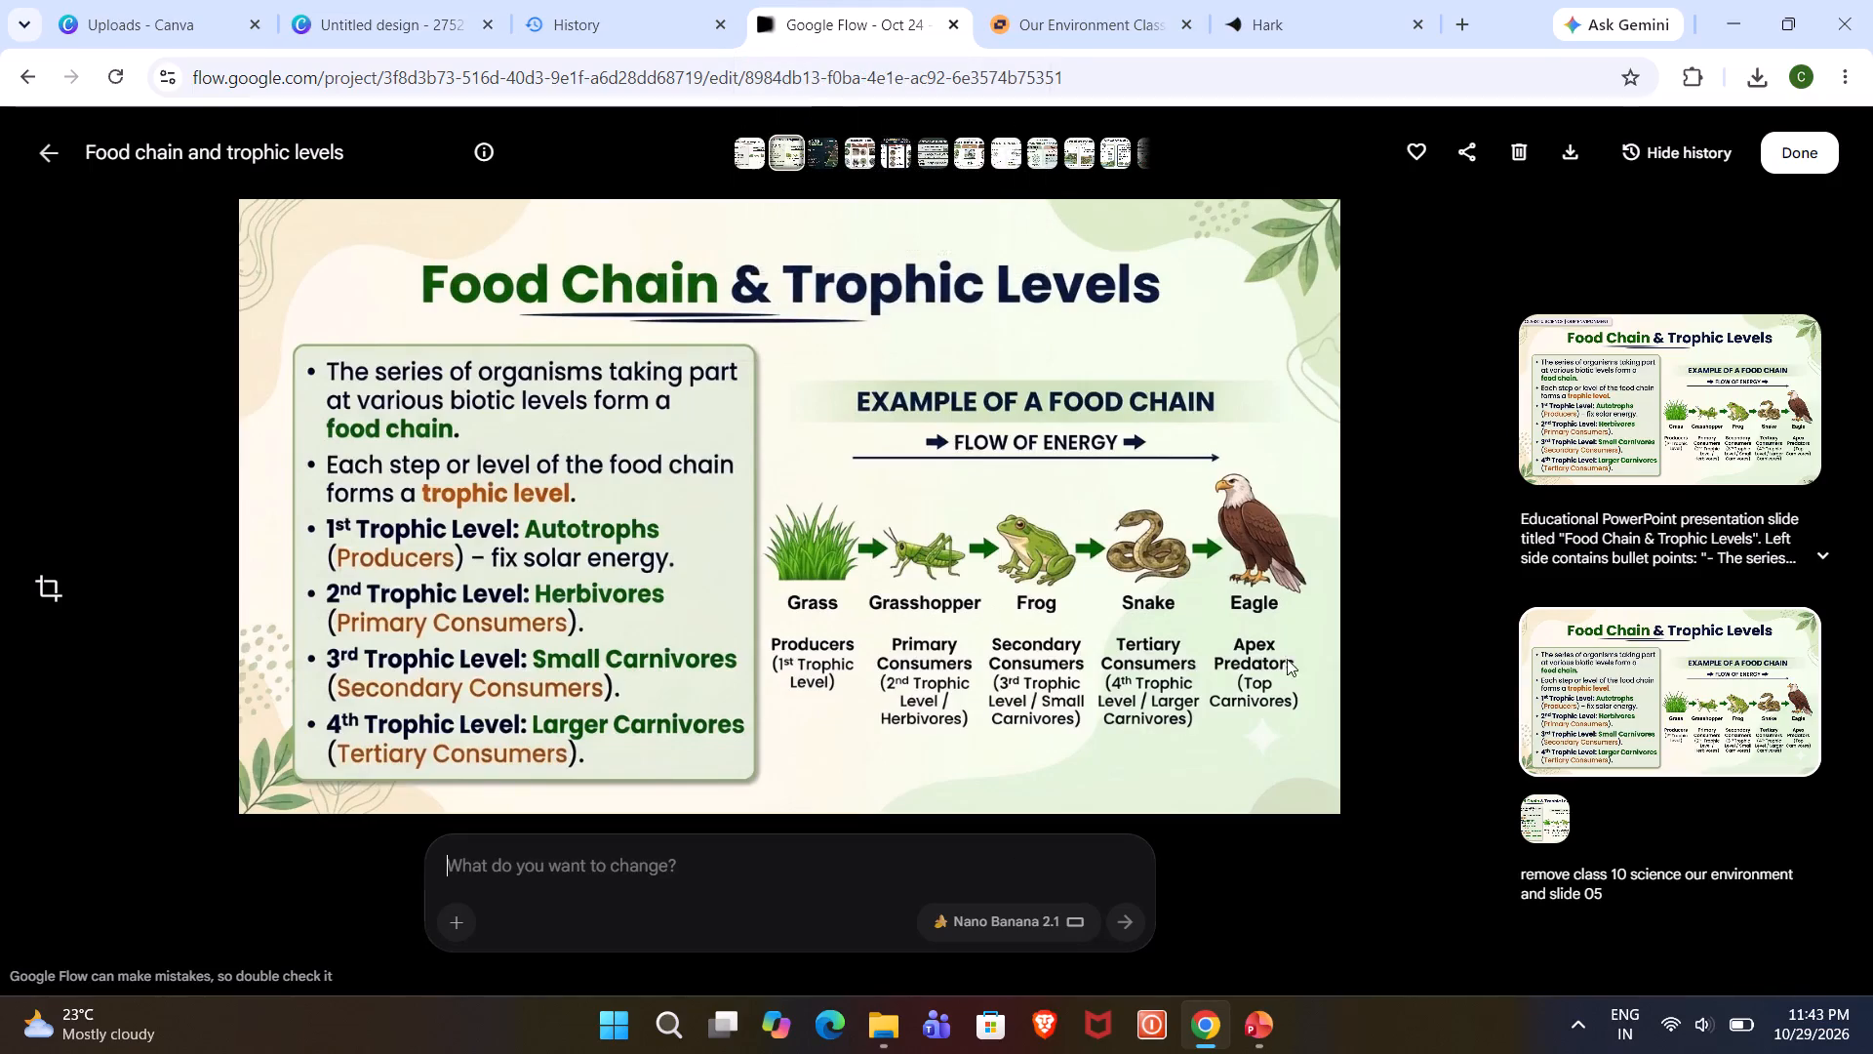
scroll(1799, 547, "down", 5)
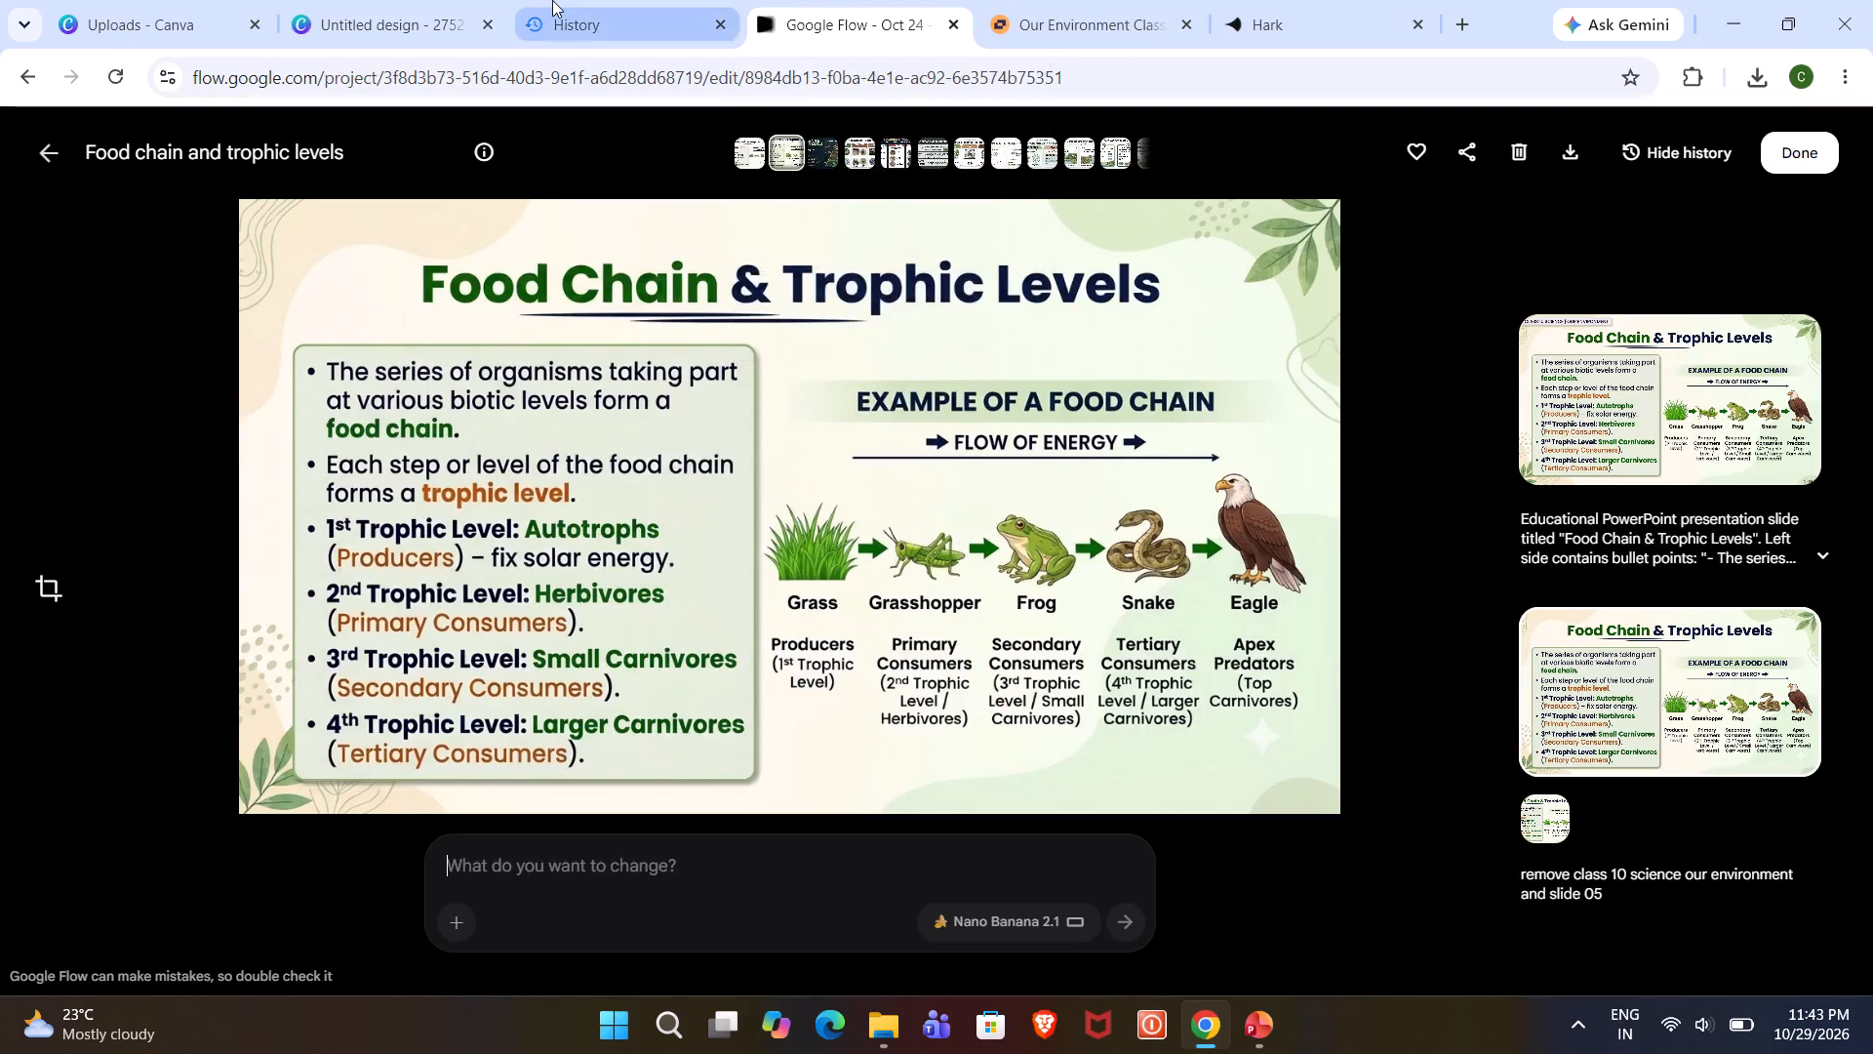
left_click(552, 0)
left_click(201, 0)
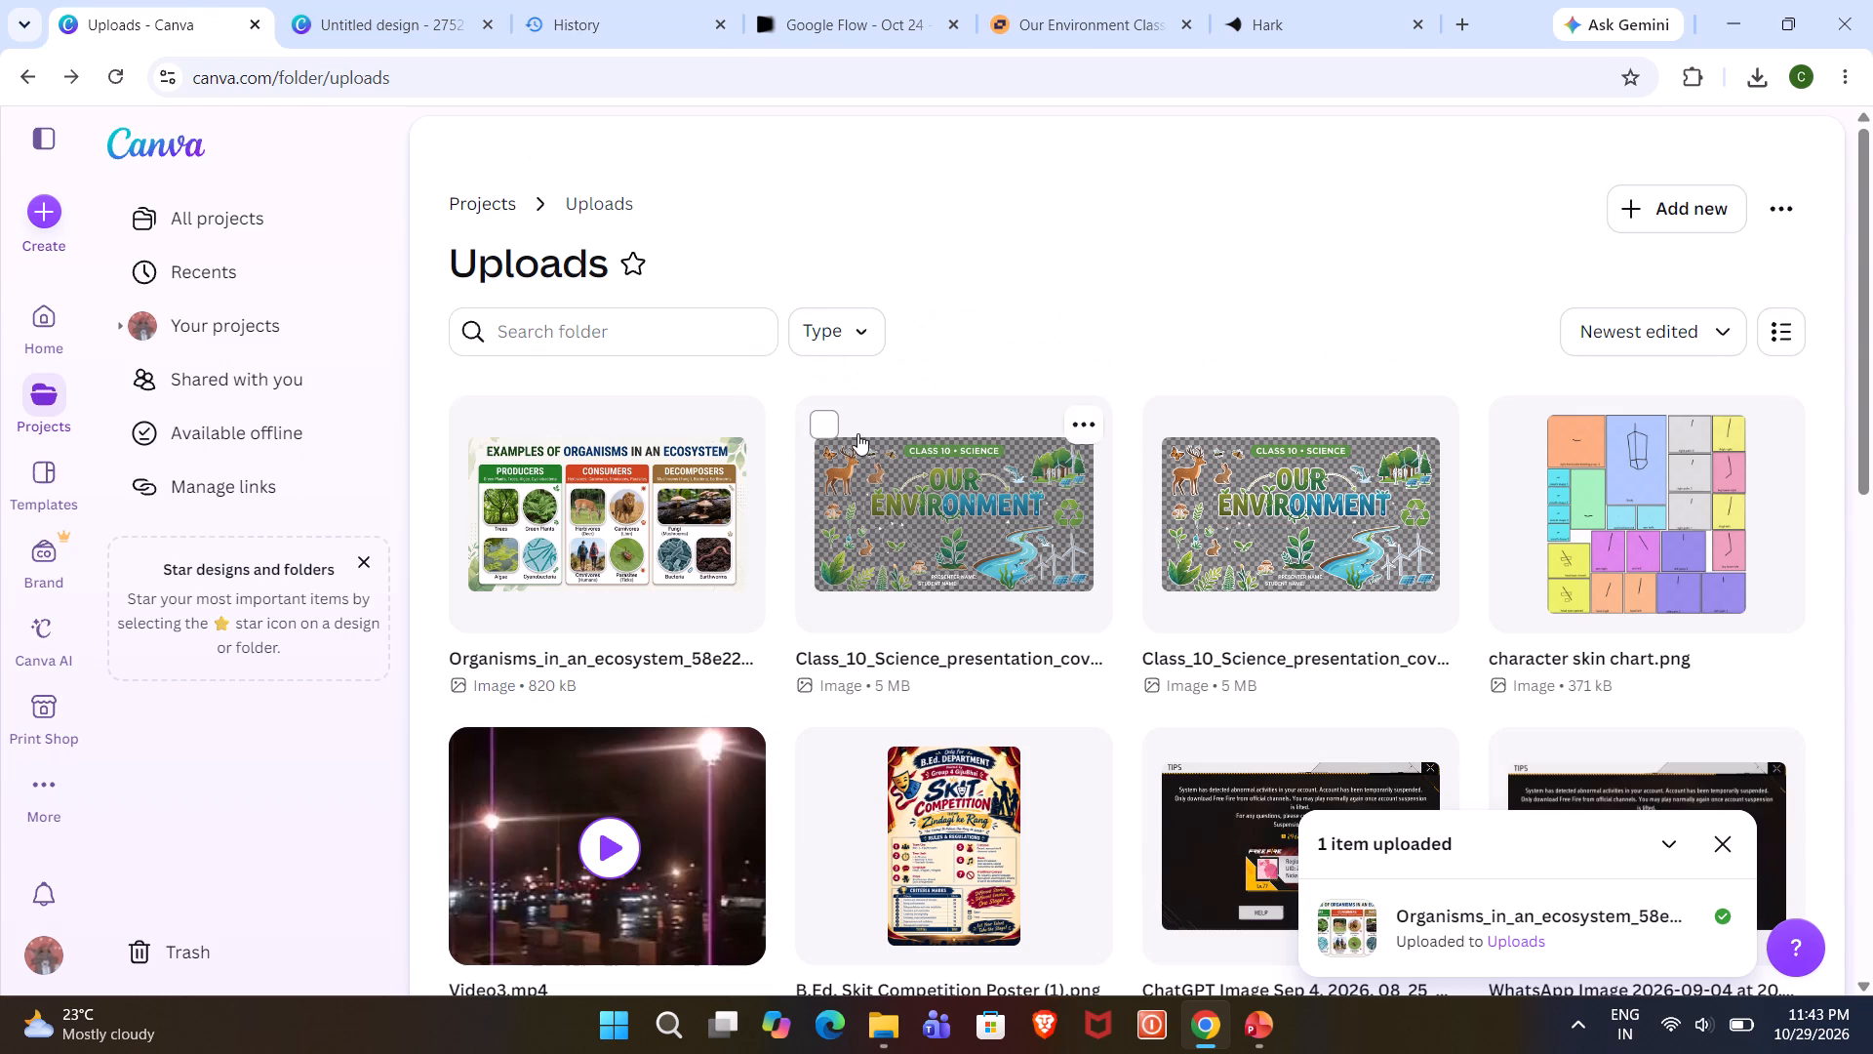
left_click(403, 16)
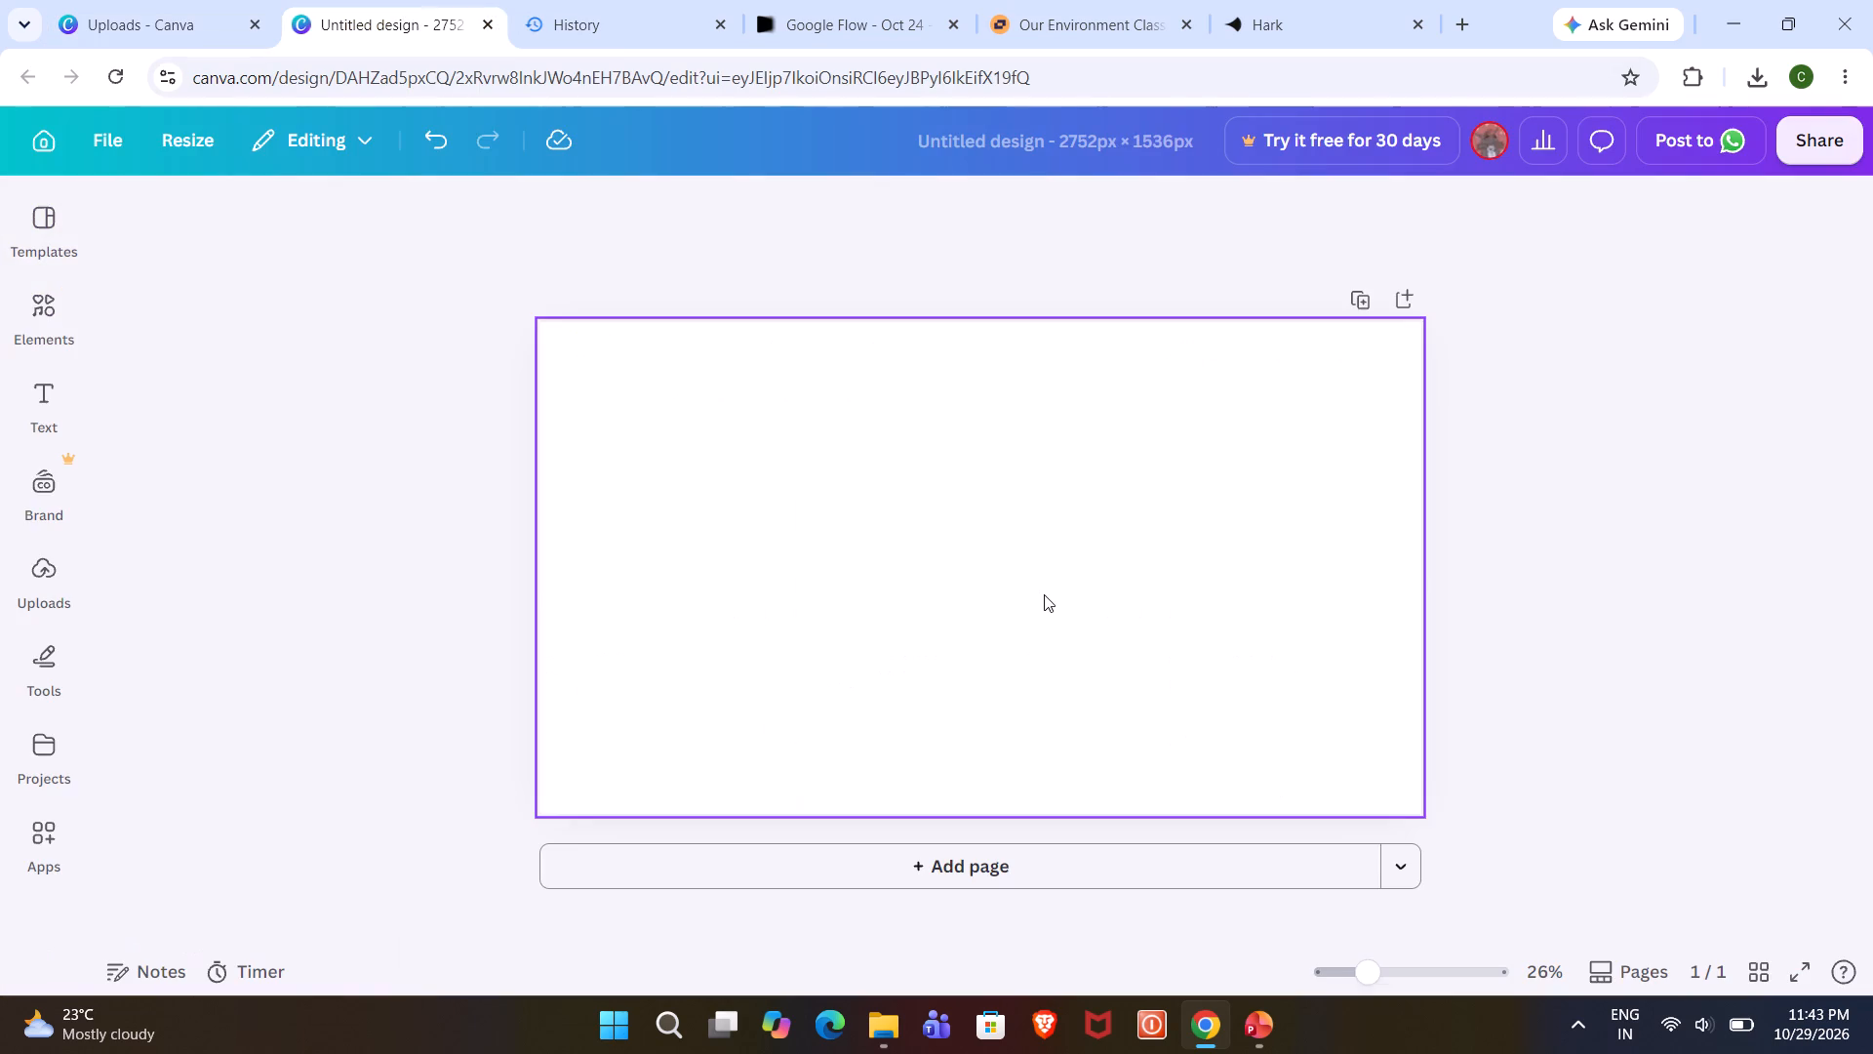
Place the uploaded "Food Chain & Trophic Levels" image on the blank page and enlarge it to cover the whole page.
left_click(49, 550)
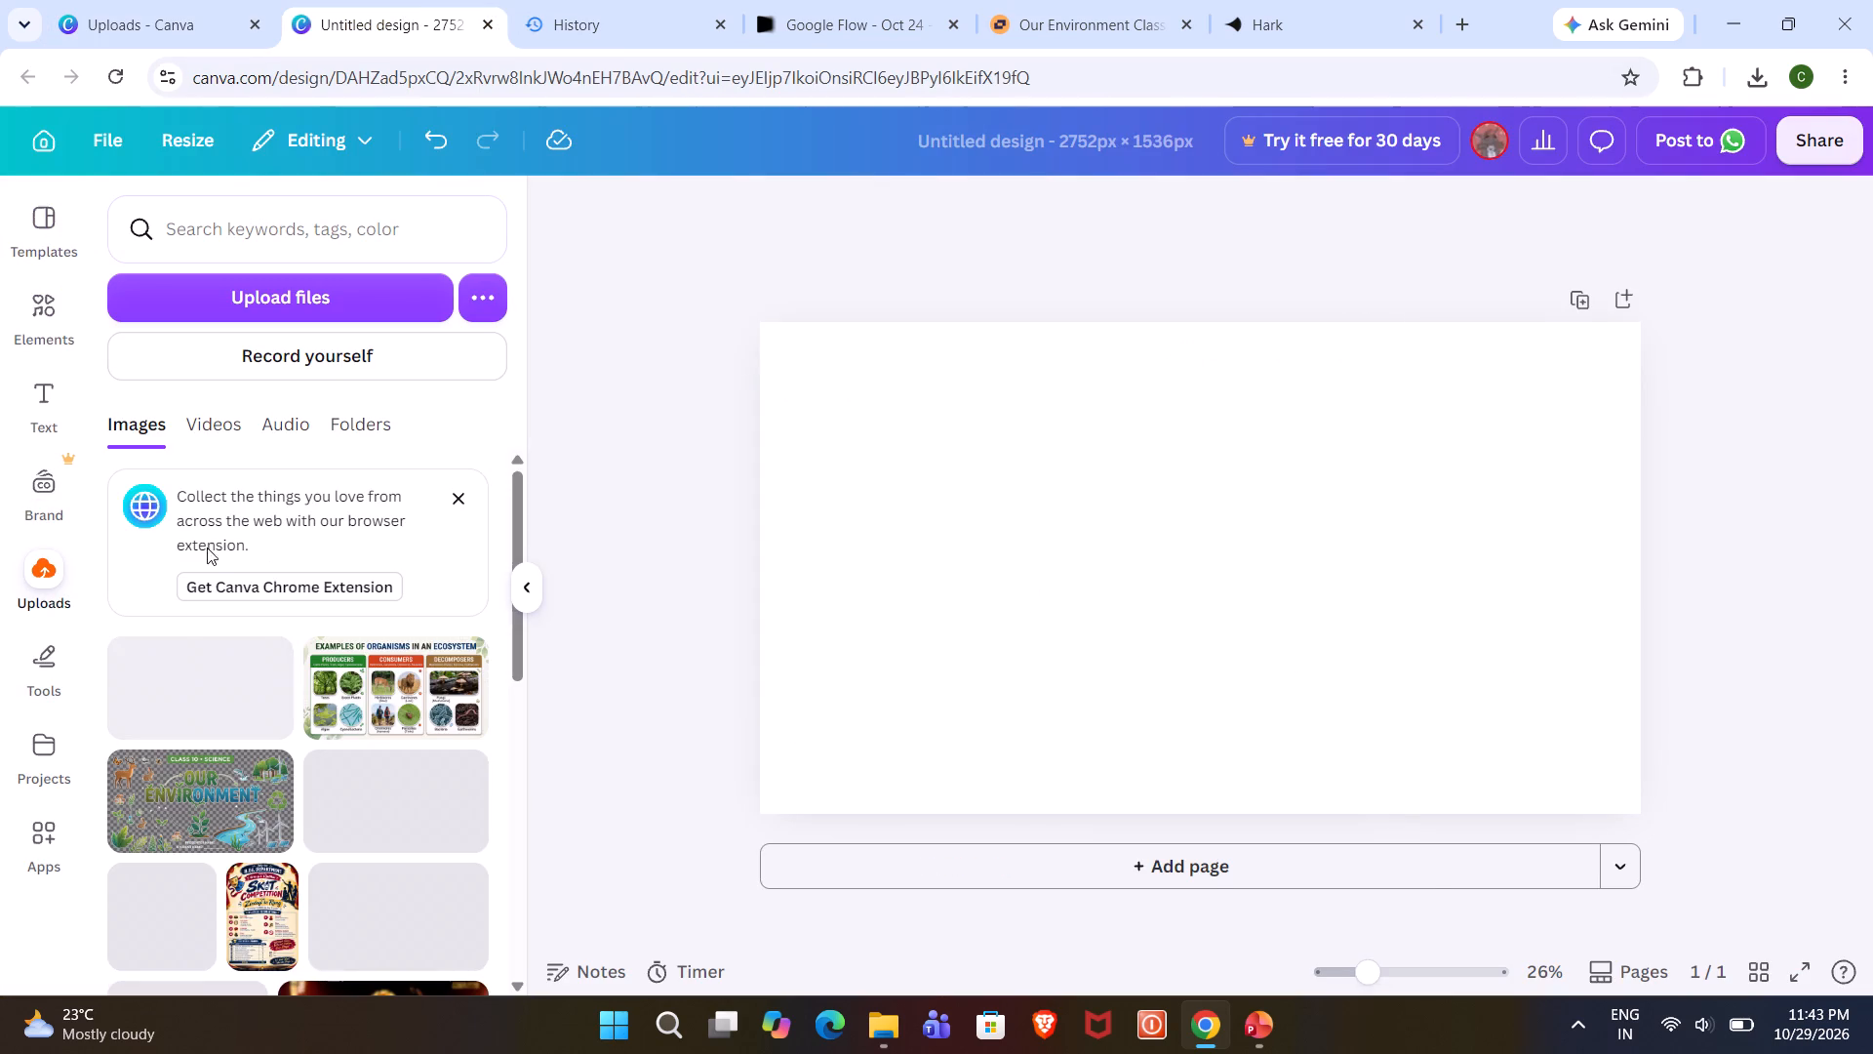
left_click_drag(224, 707, 1062, 662)
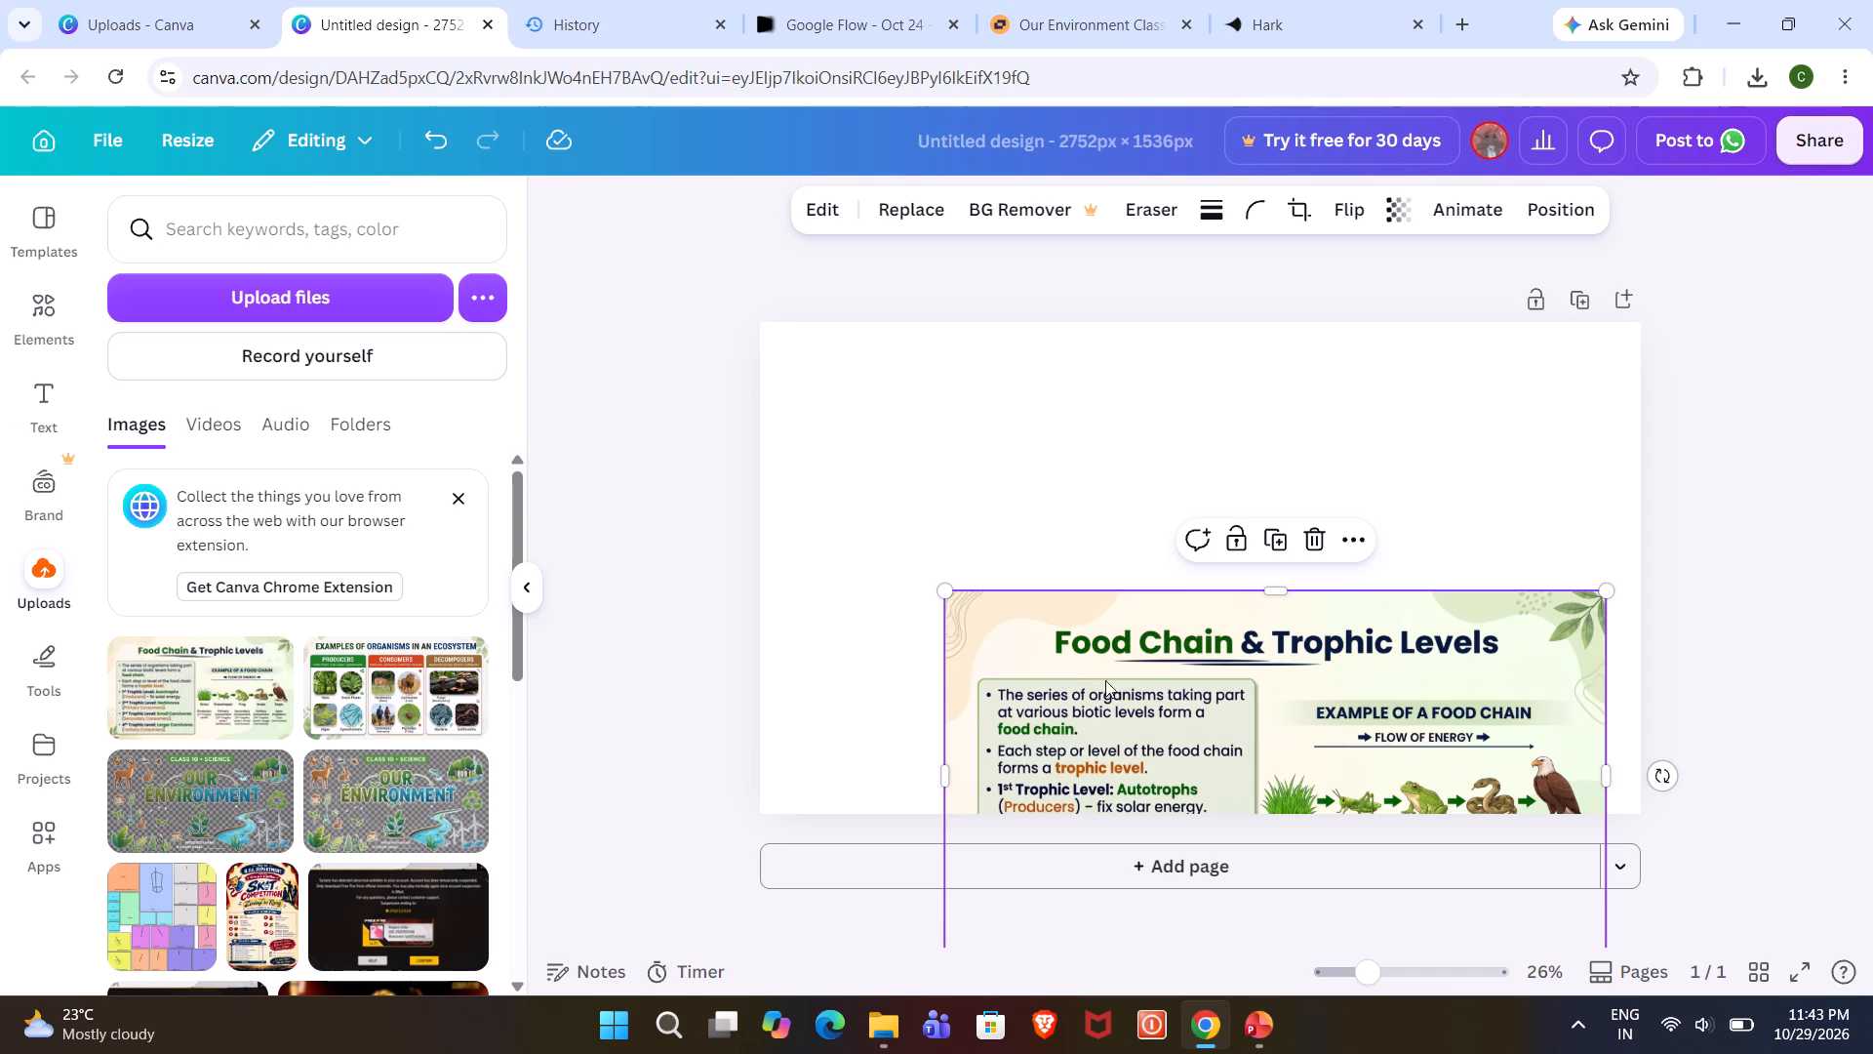
left_click_drag(1251, 713, 1150, 500)
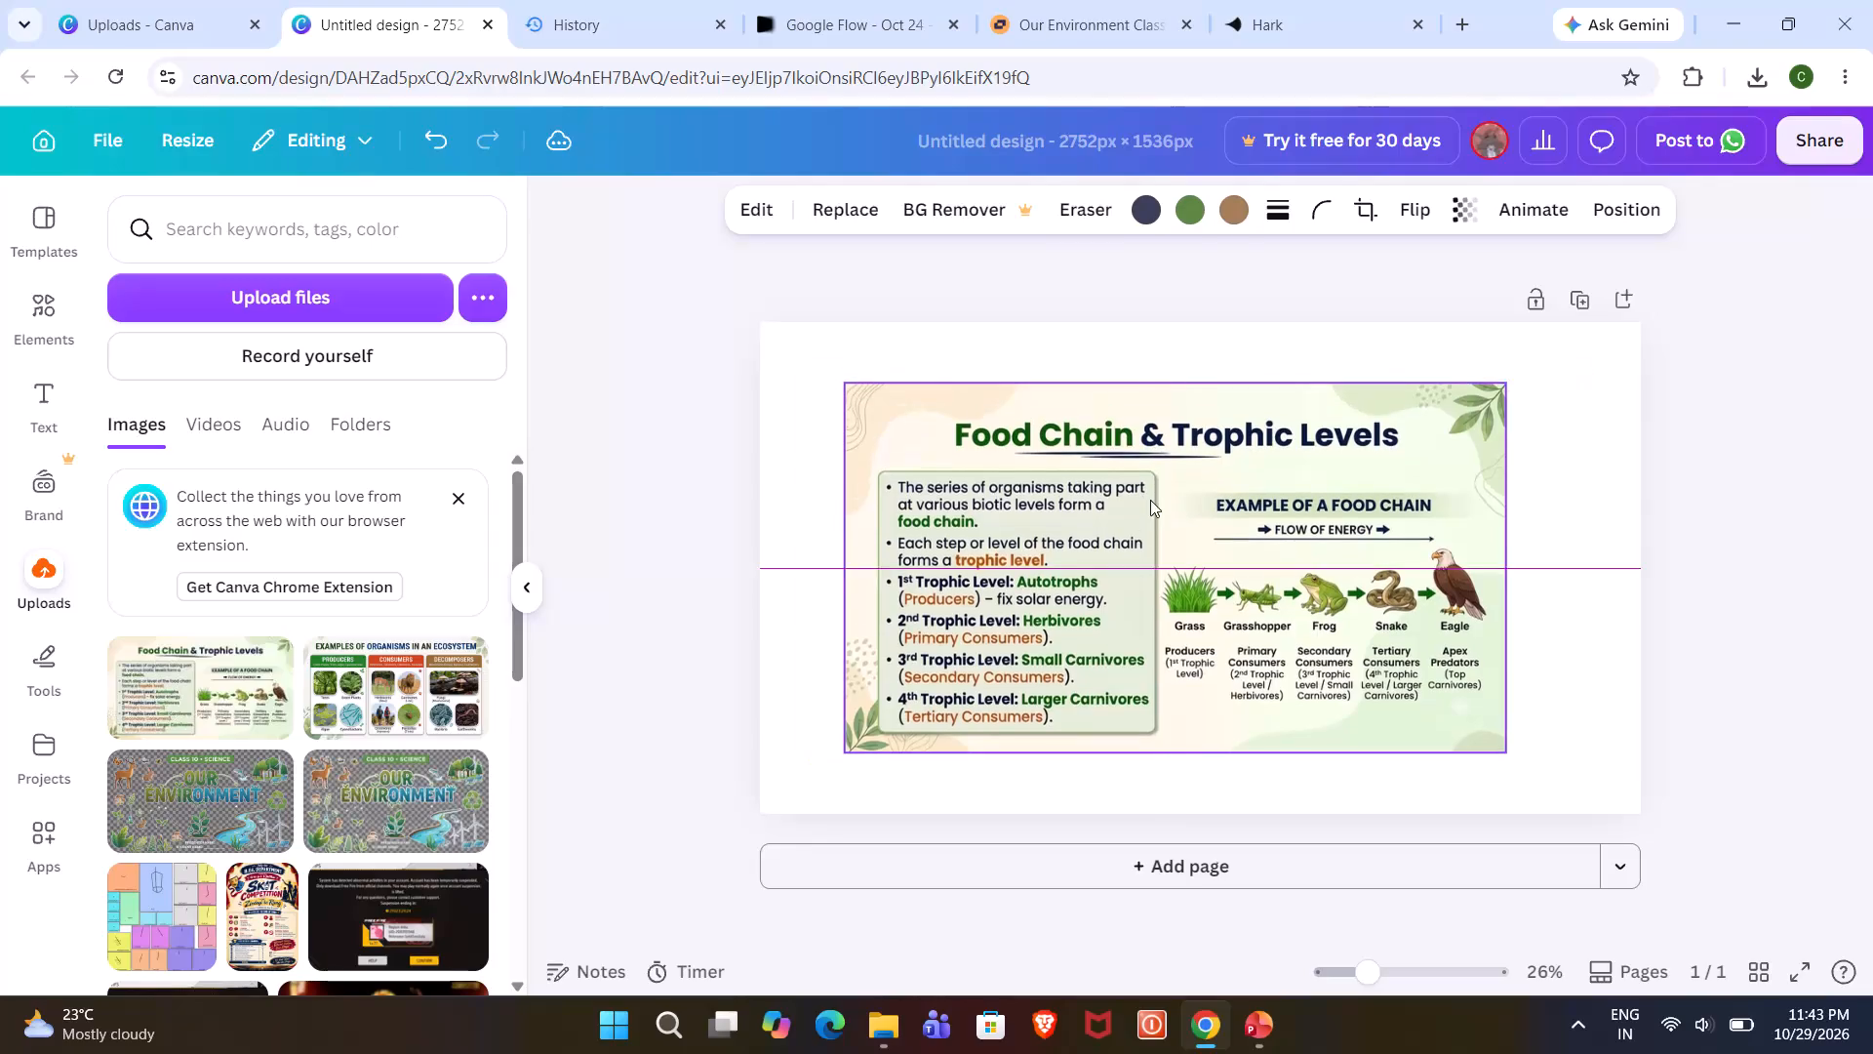
double_click(842, 381)
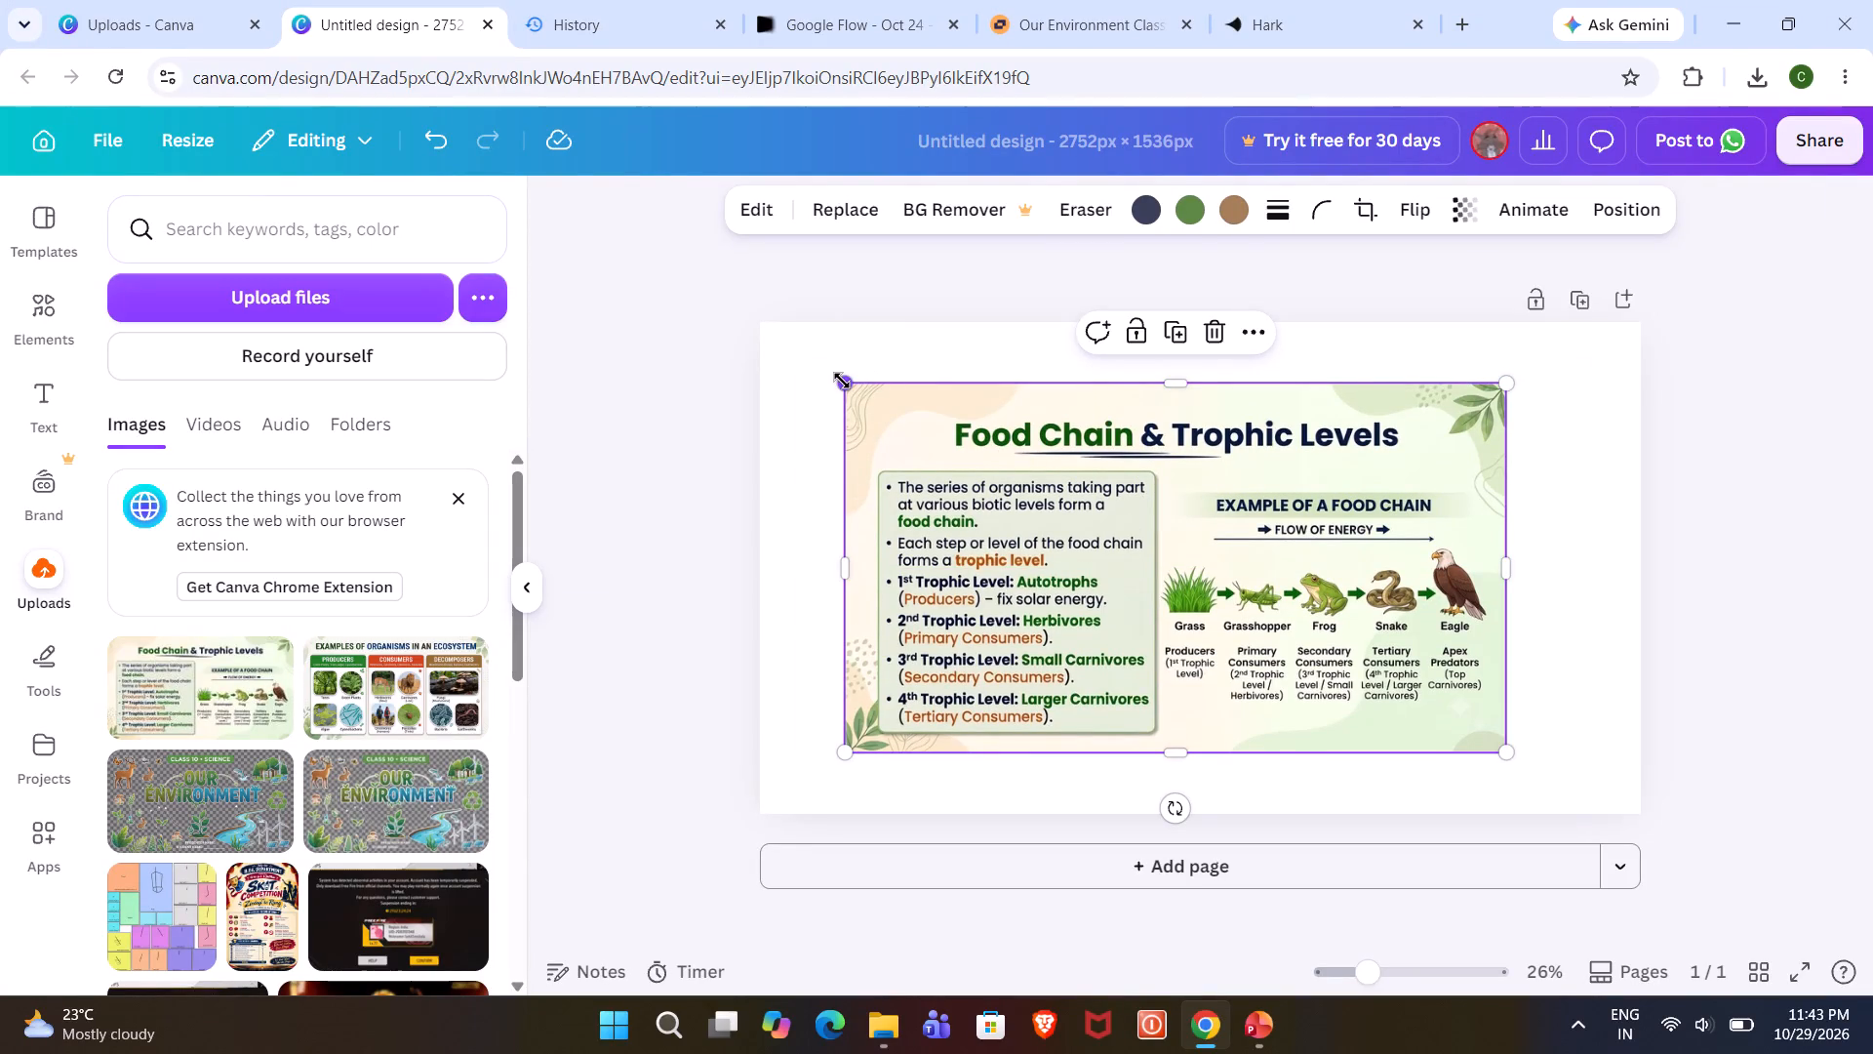
left_click_drag(842, 381, 765, 306)
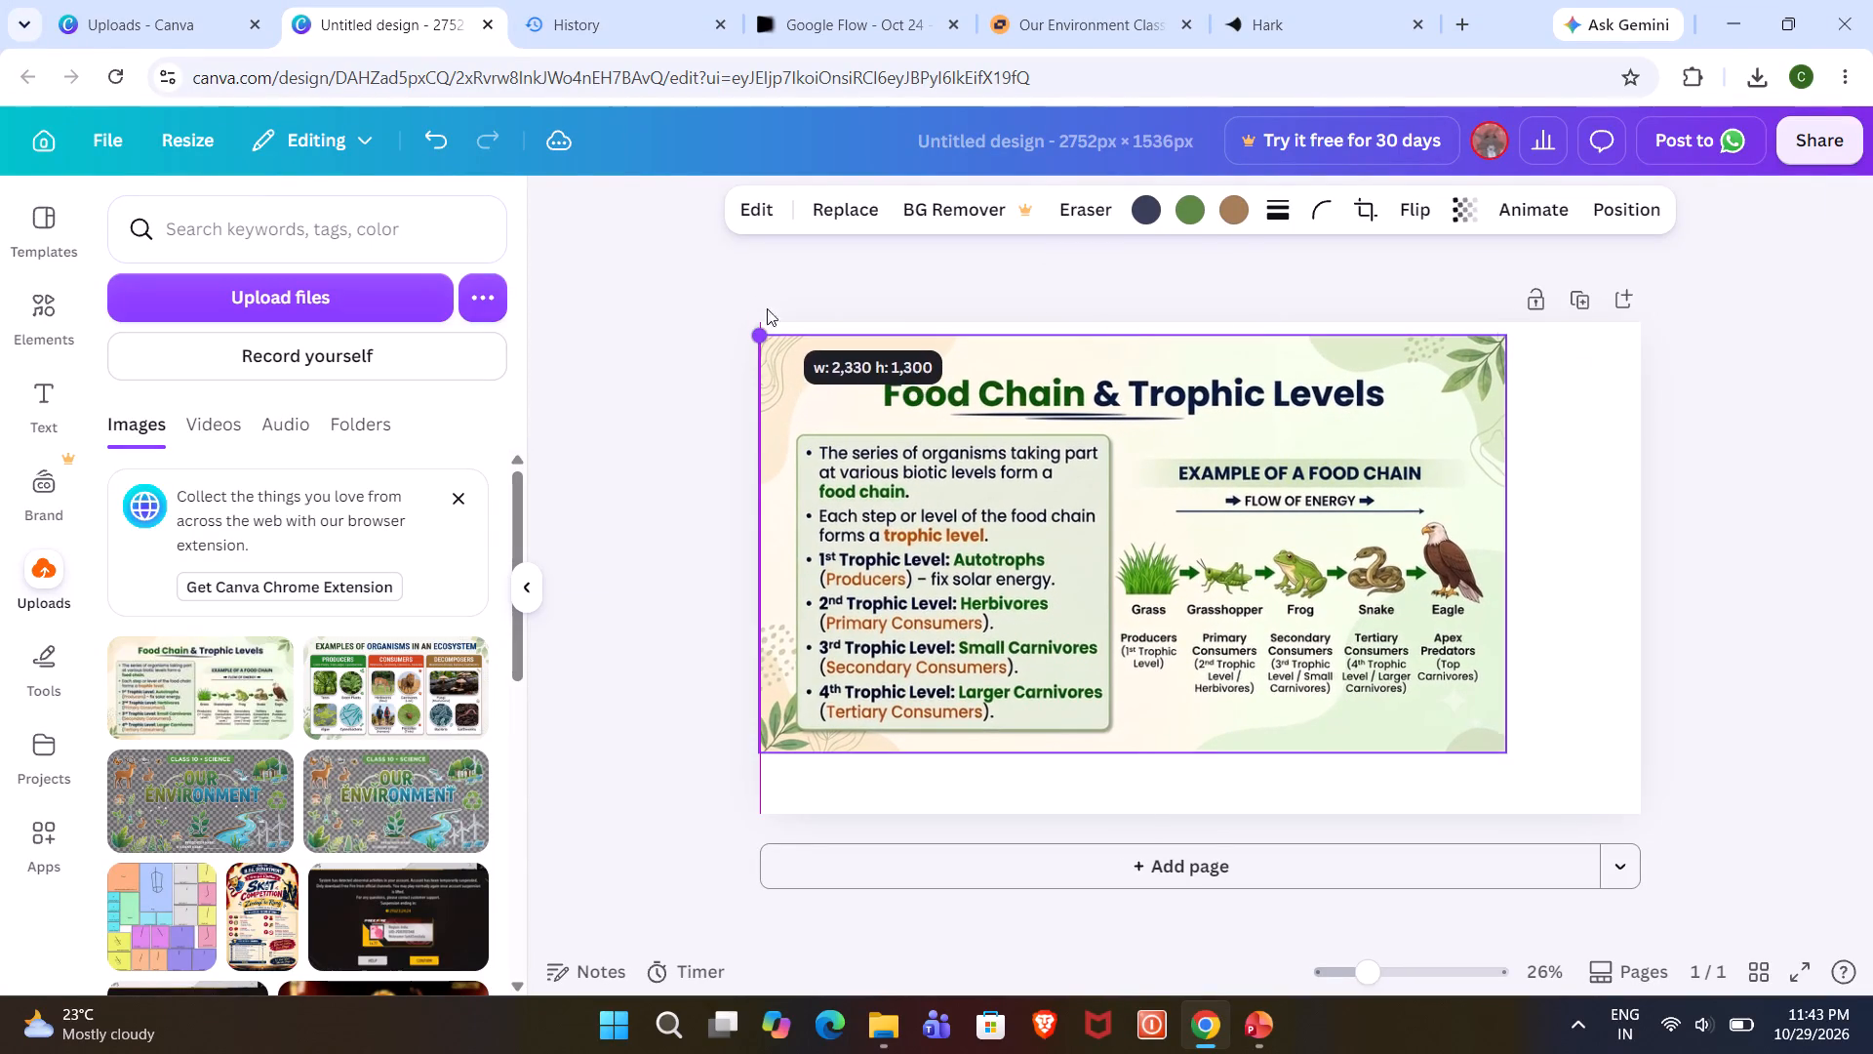
left_click_drag(975, 544, 972, 526)
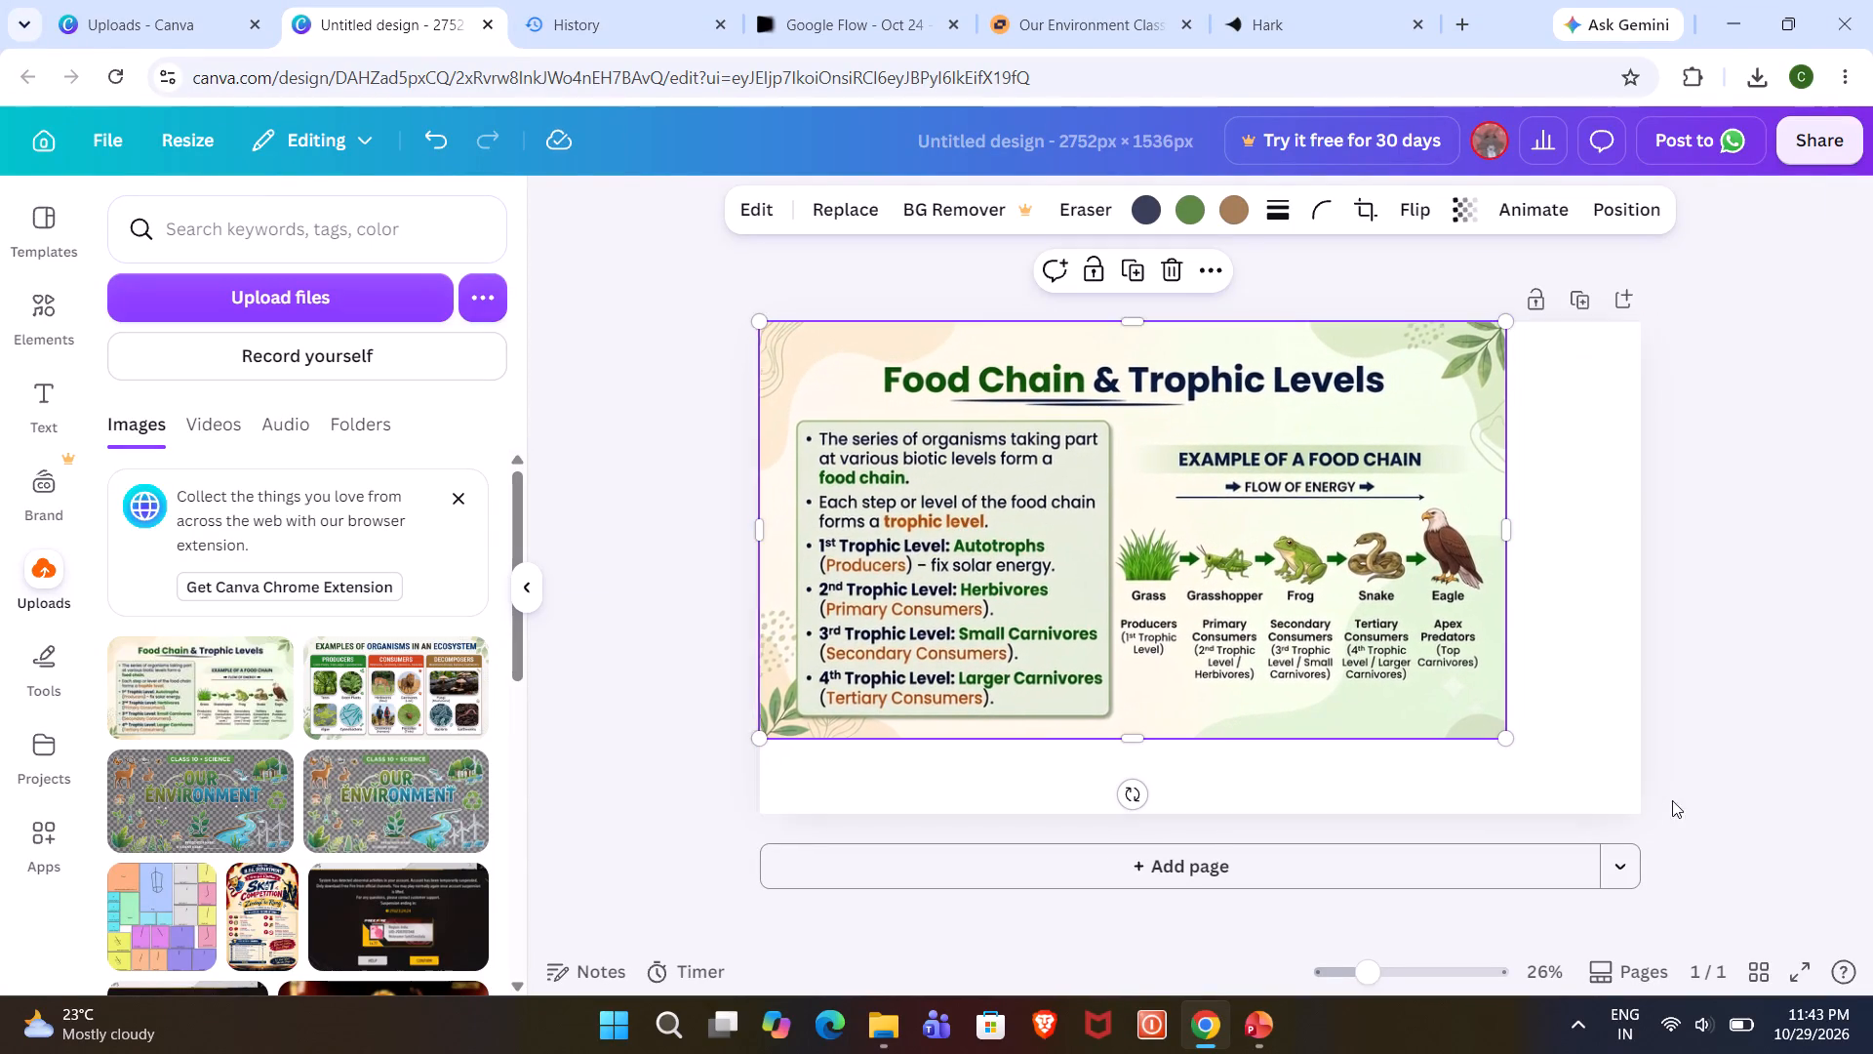
left_click_drag(1500, 739, 1630, 791)
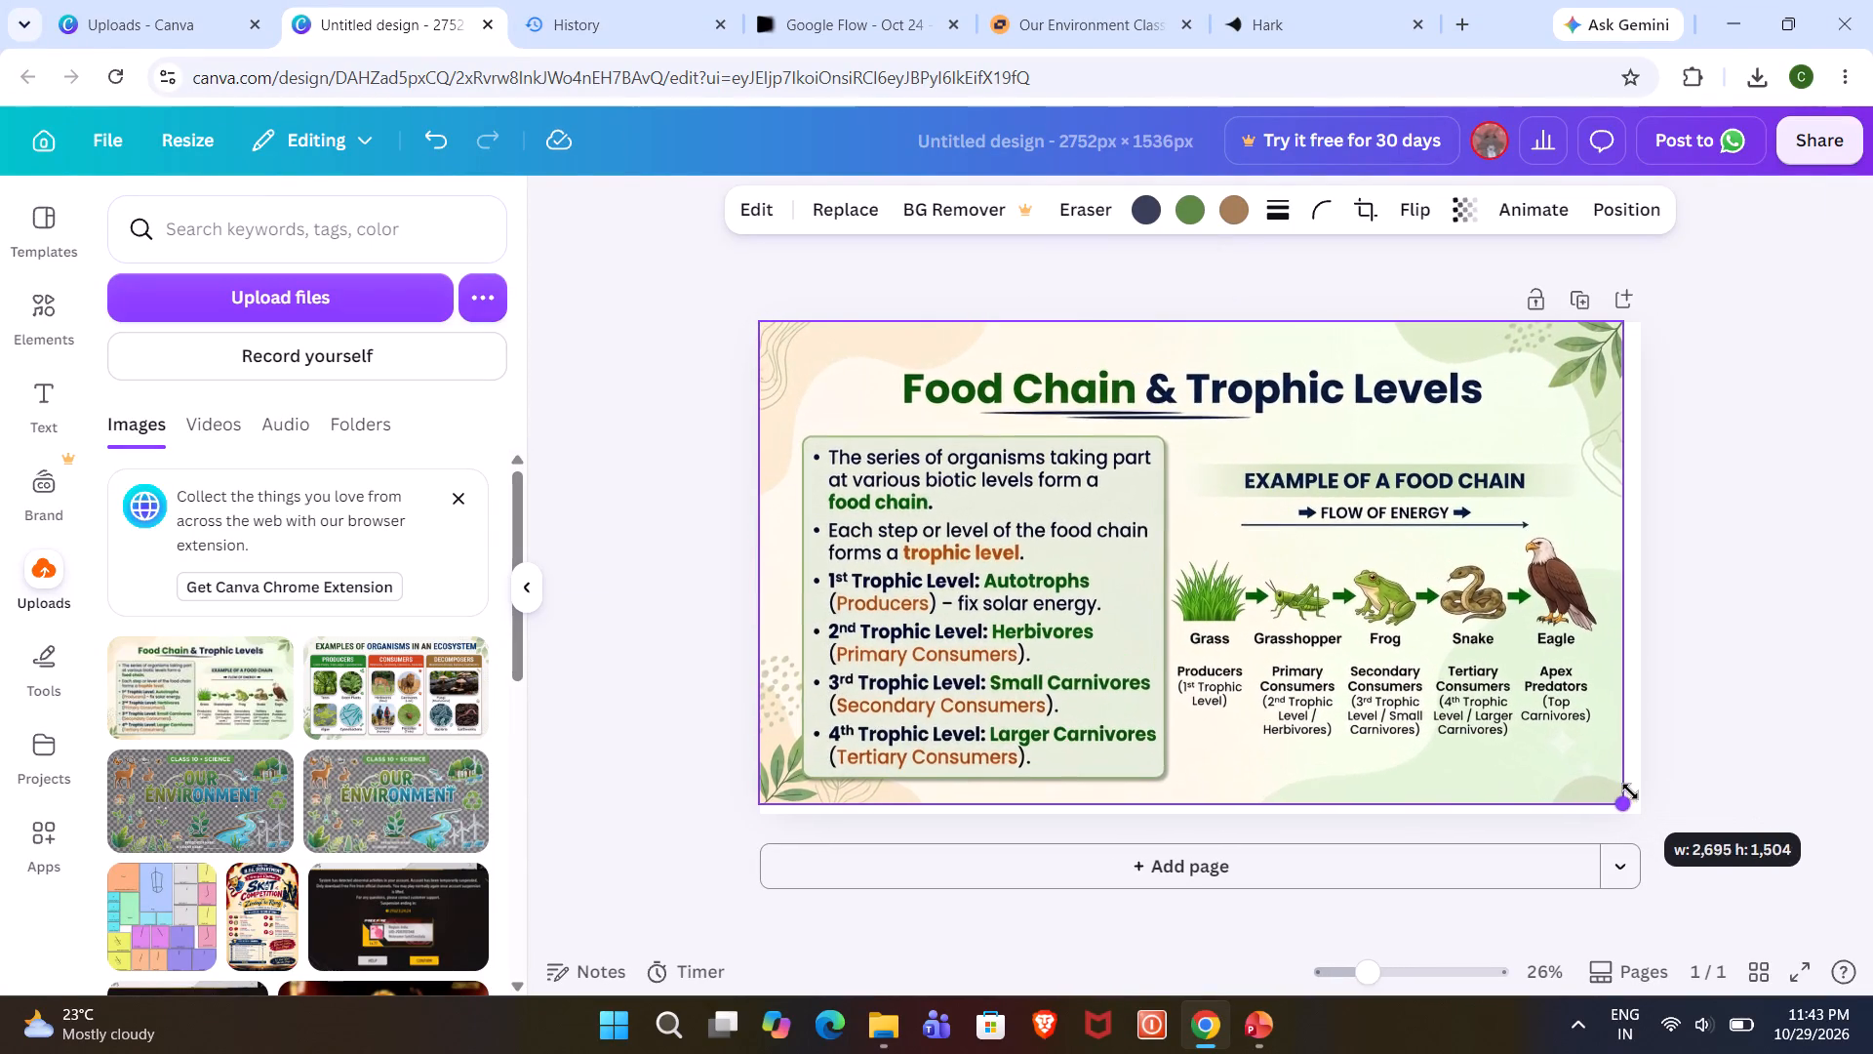
left_click_drag(1630, 791, 1640, 799)
left_click(1784, 640)
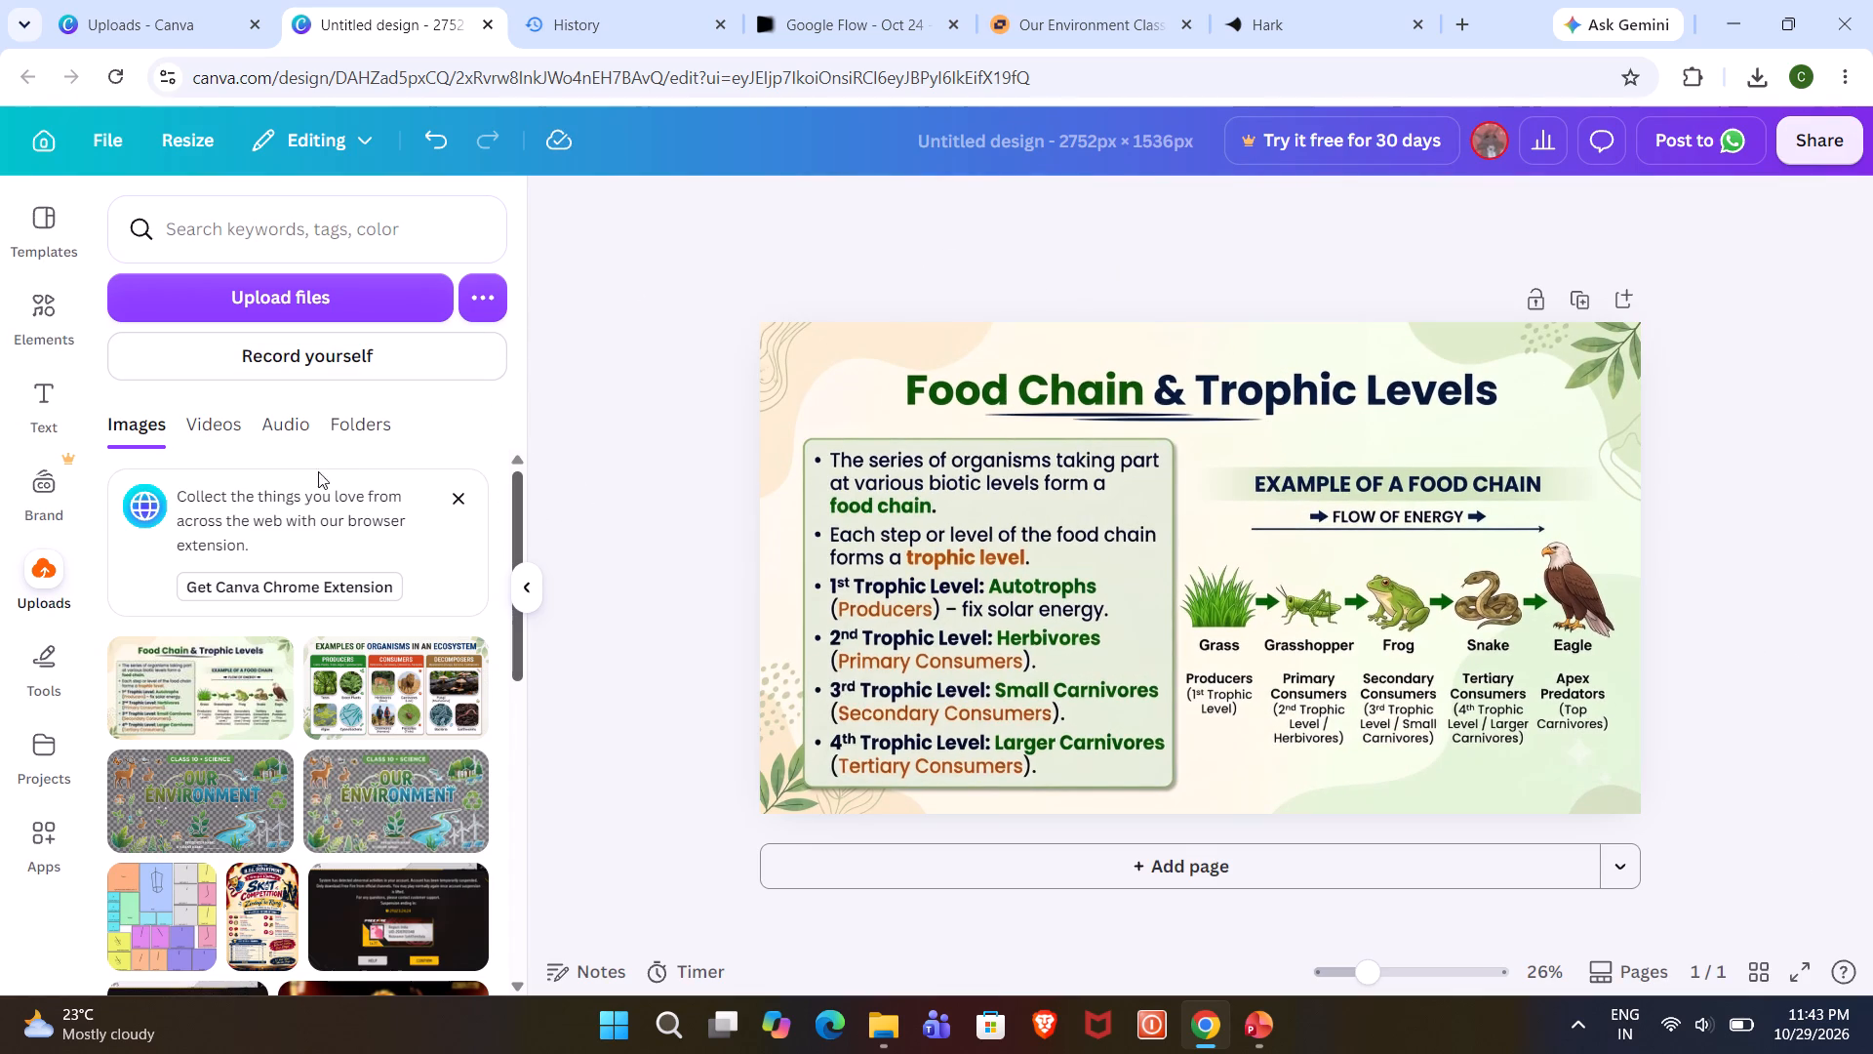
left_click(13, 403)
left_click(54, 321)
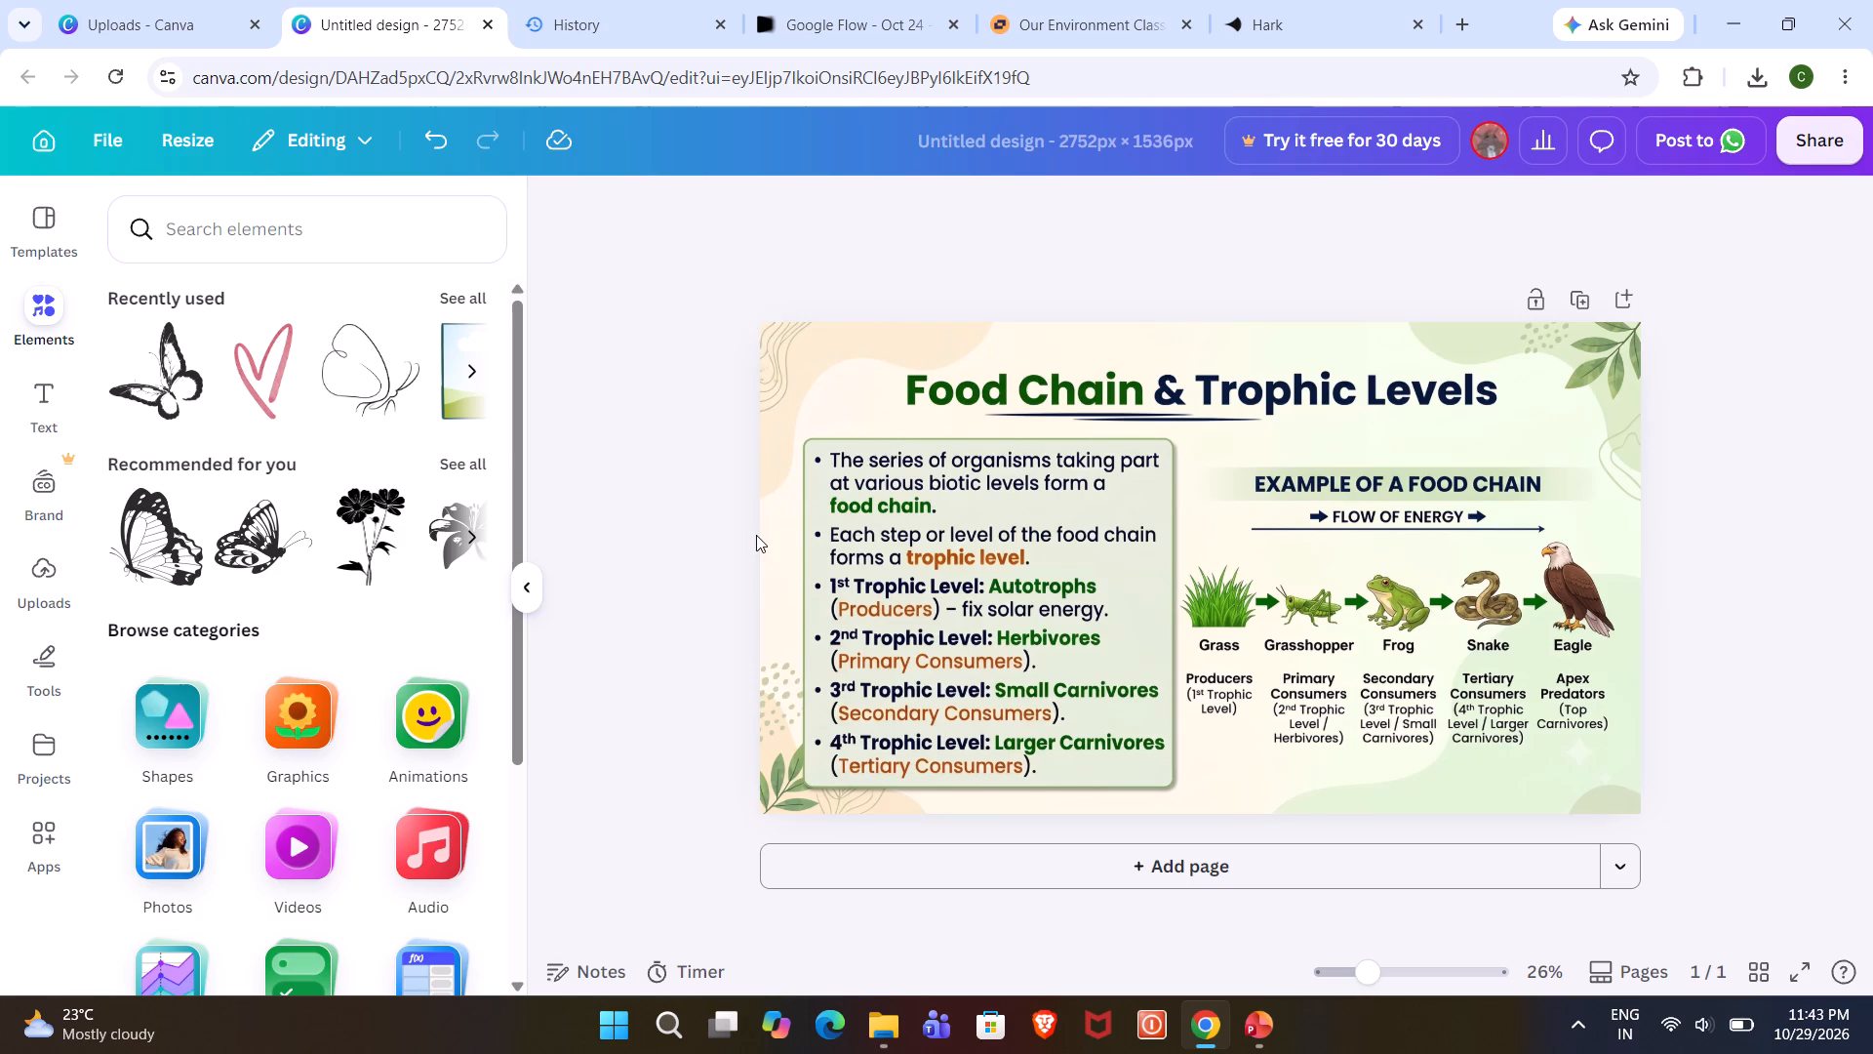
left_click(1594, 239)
left_click(795, 0)
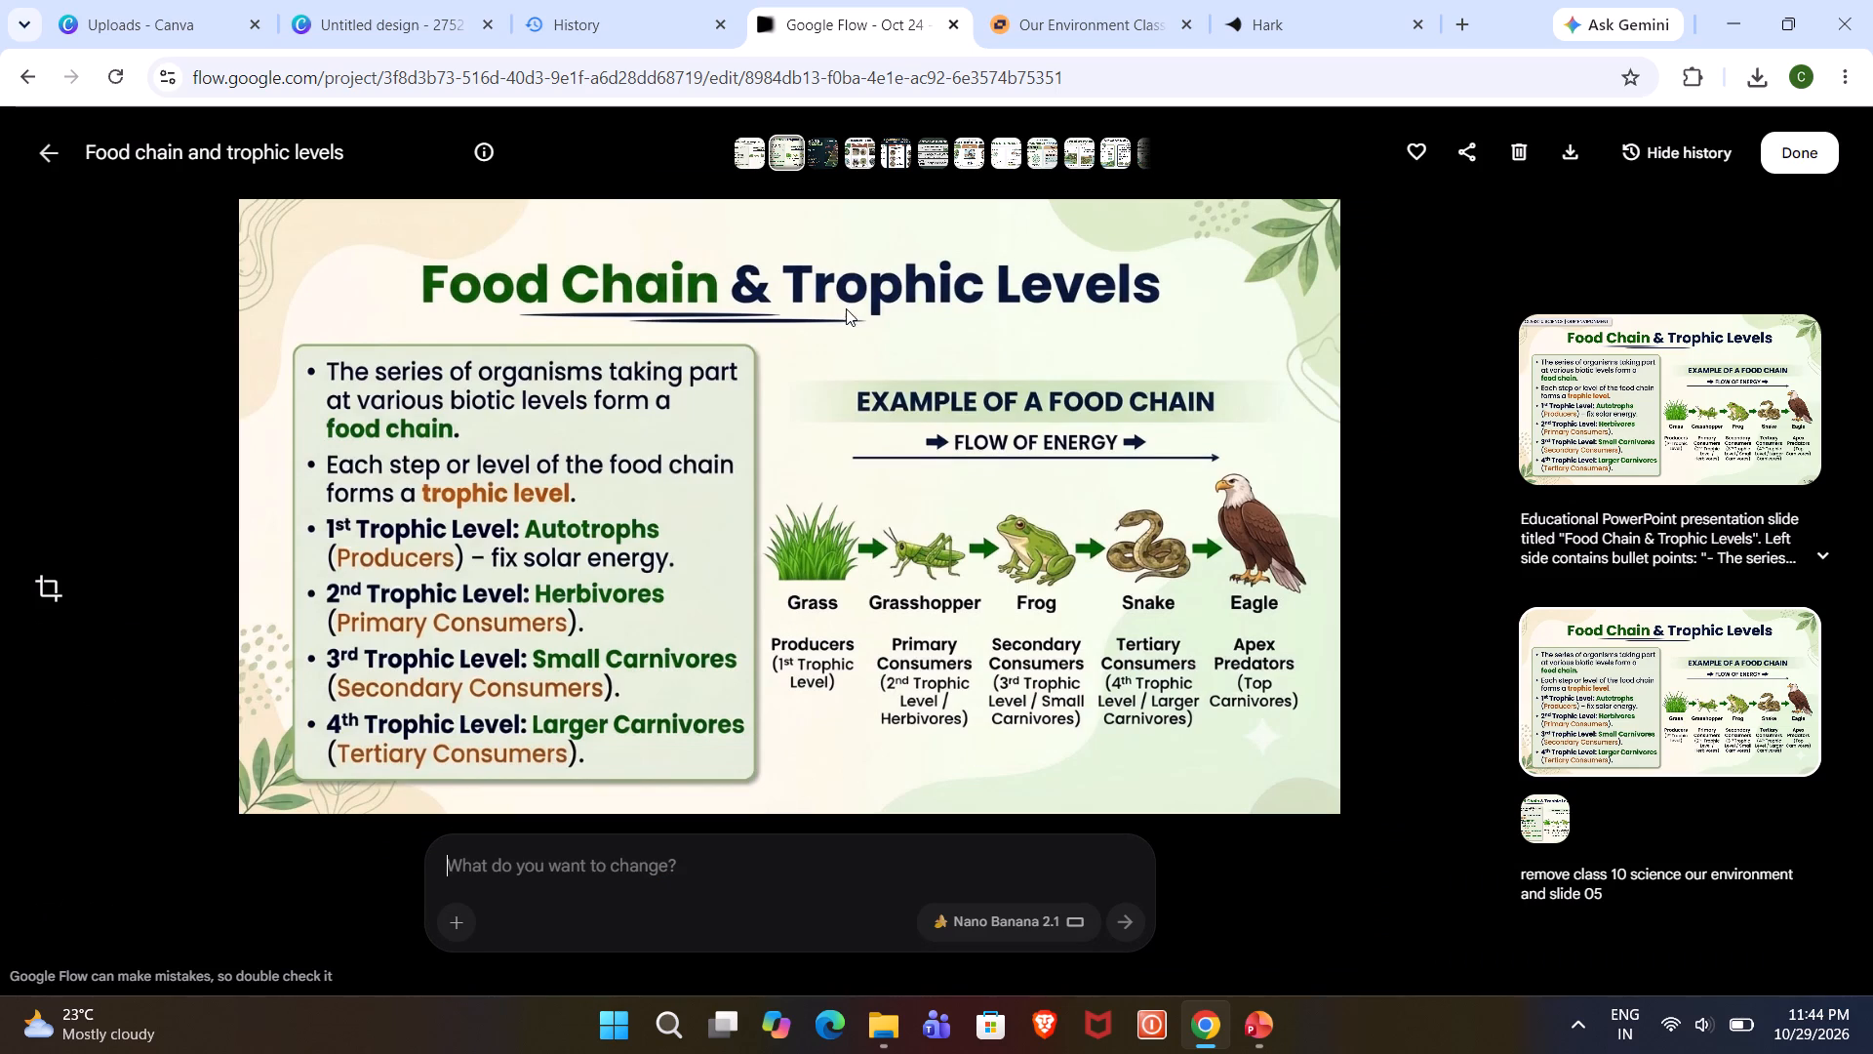
Switch to the Canva slide design, search the elements for "re" and add the suggested Rectangle shape to the page.
left_click(357, 4)
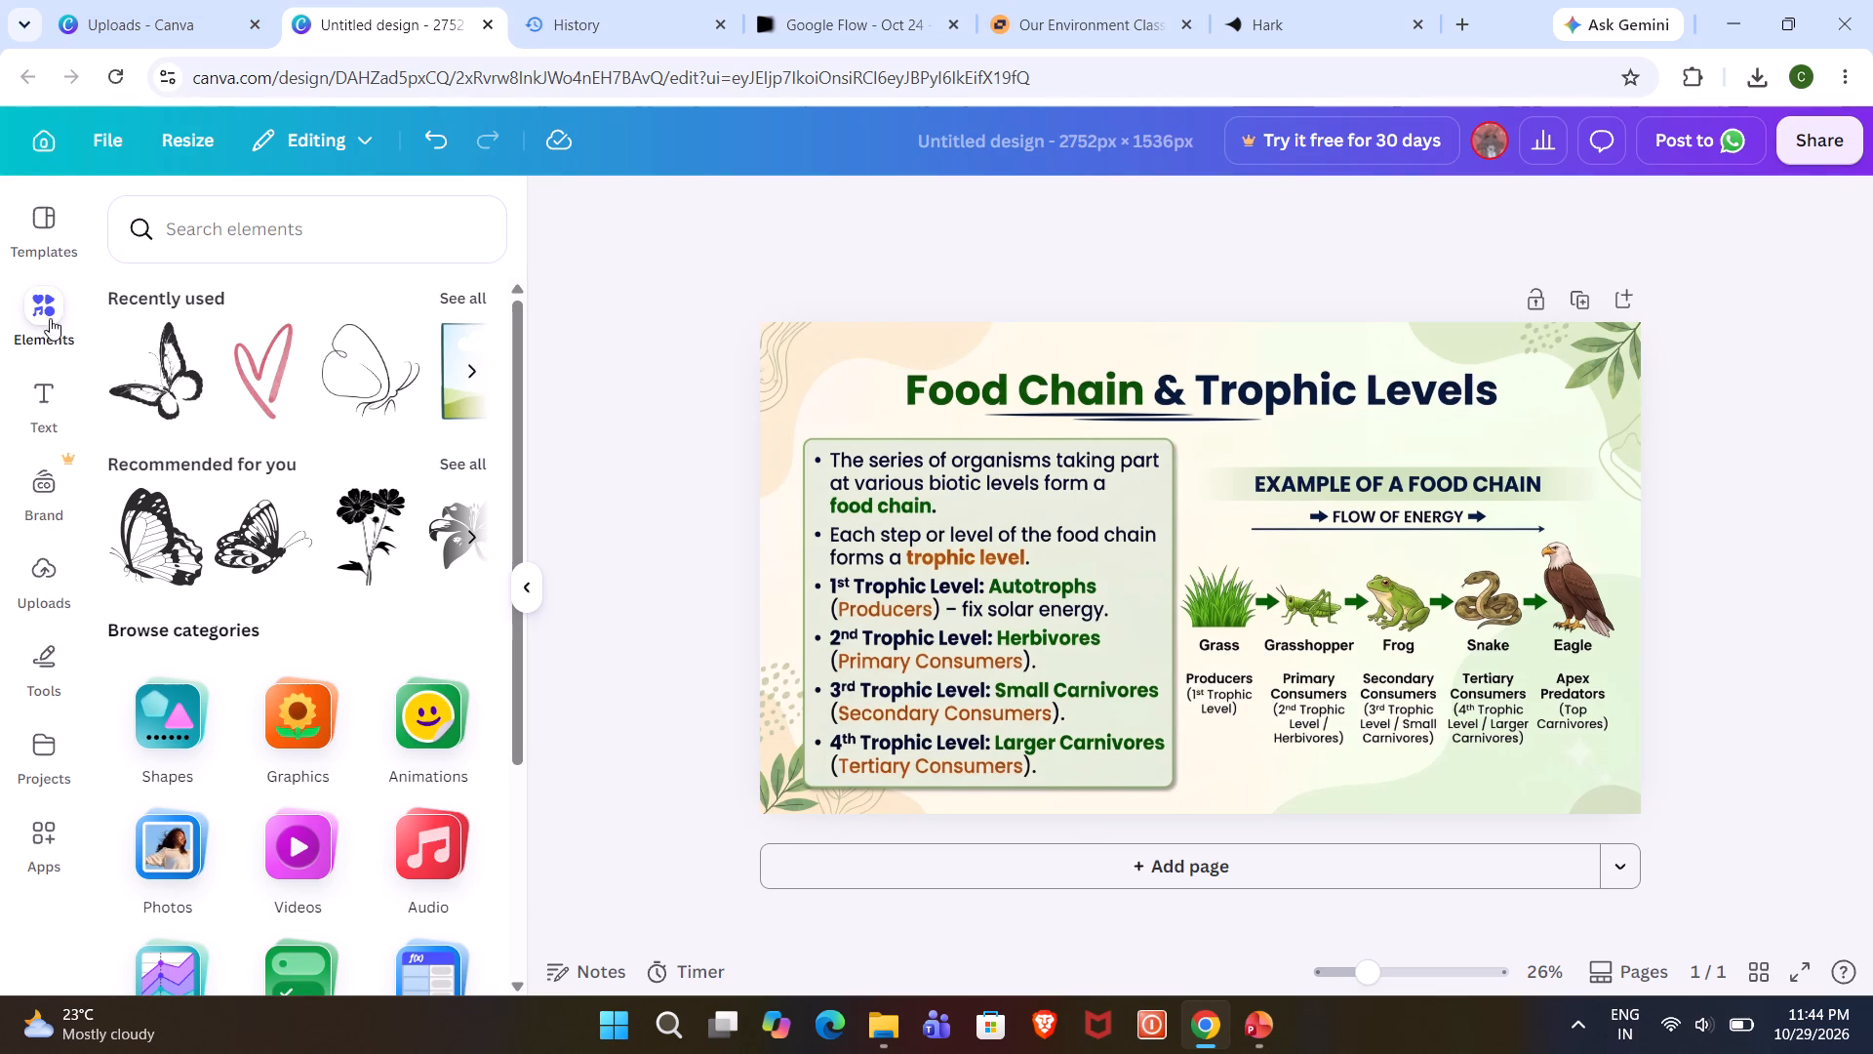
scroll(424, 465, "down", 9)
scroll(418, 455, "up", 10)
left_click(337, 210)
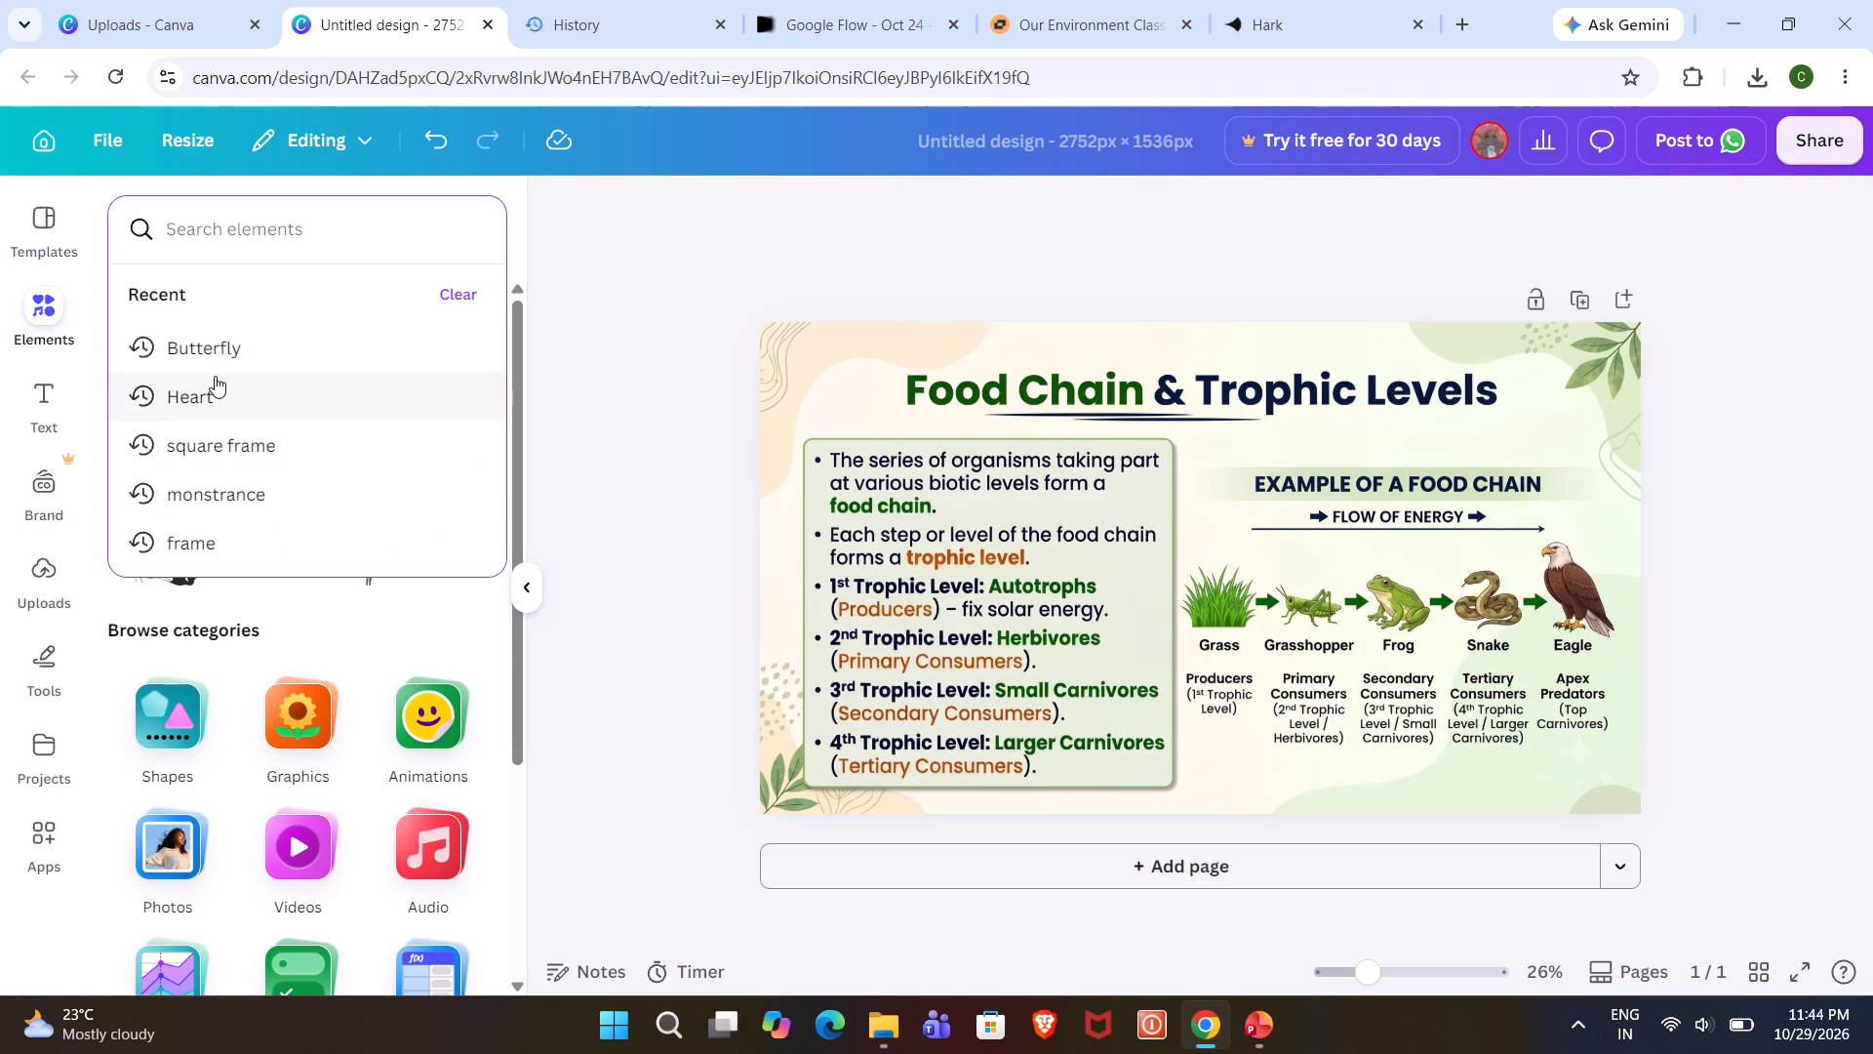
scroll(310, 423, "down", 2)
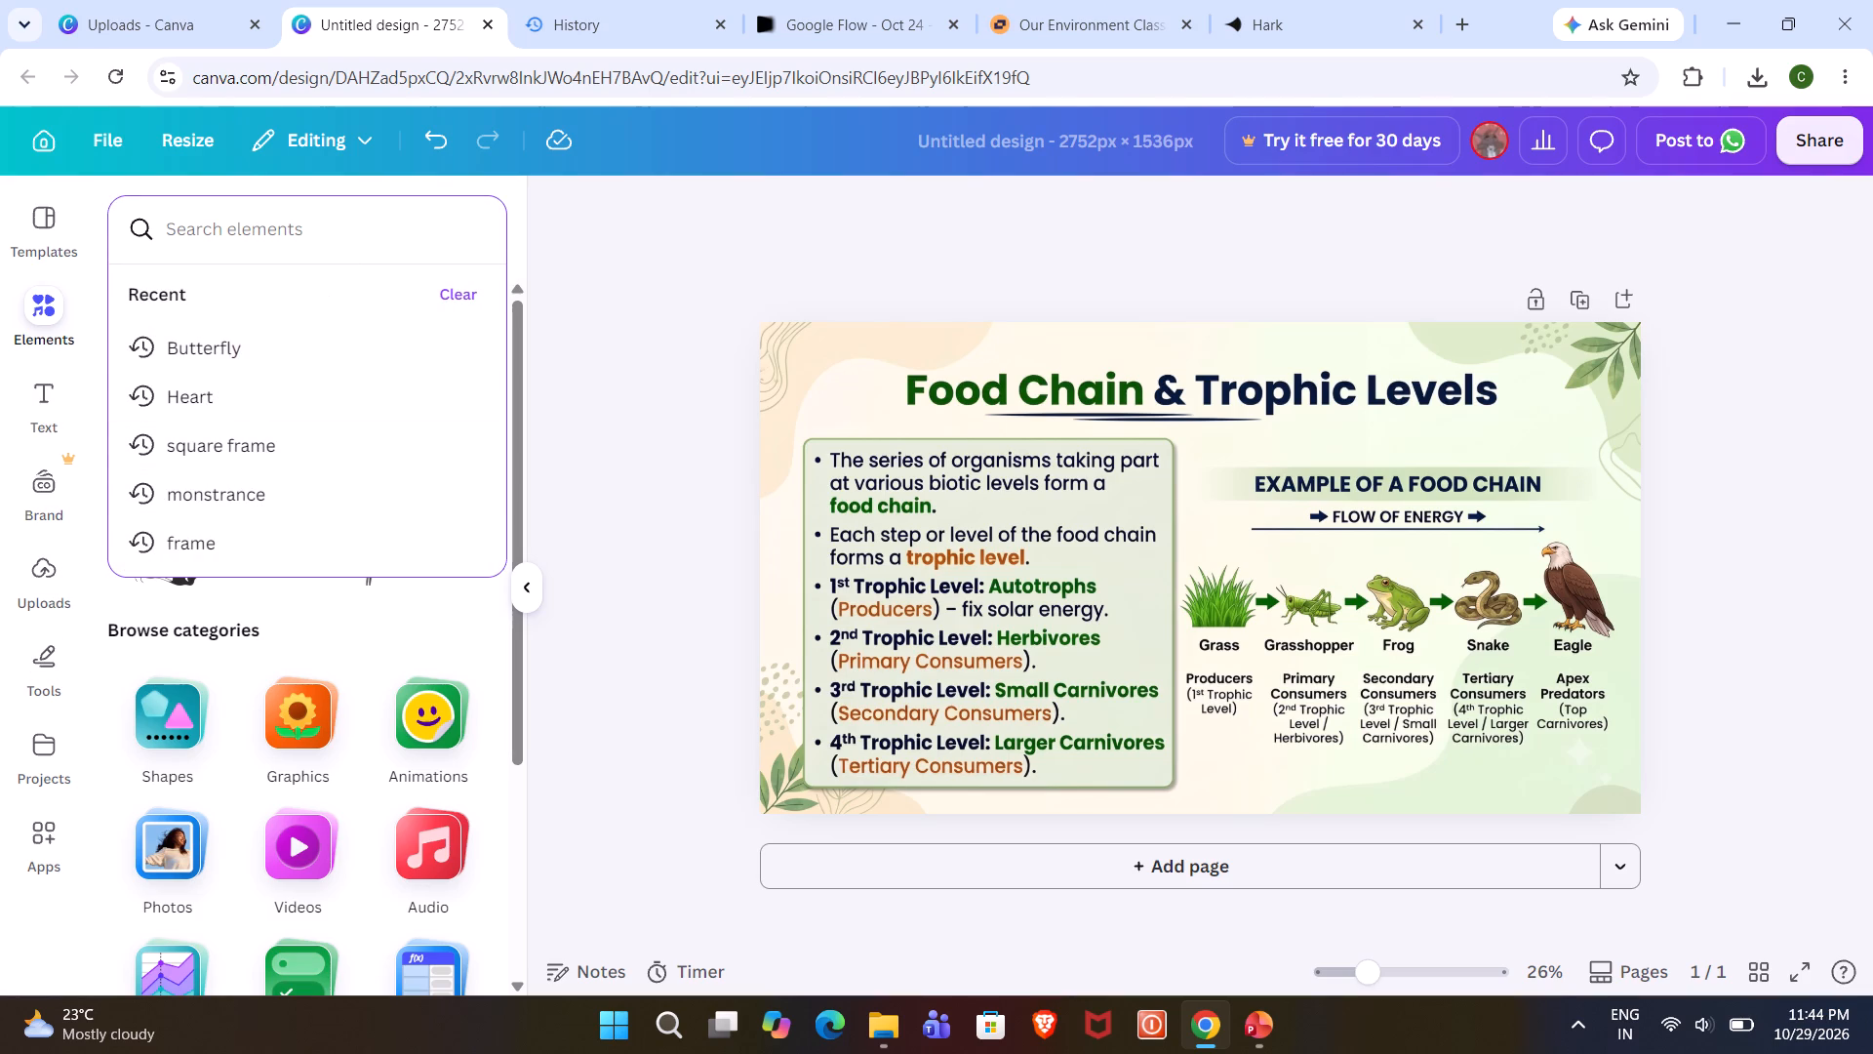
left_click(299, 233)
type("re")
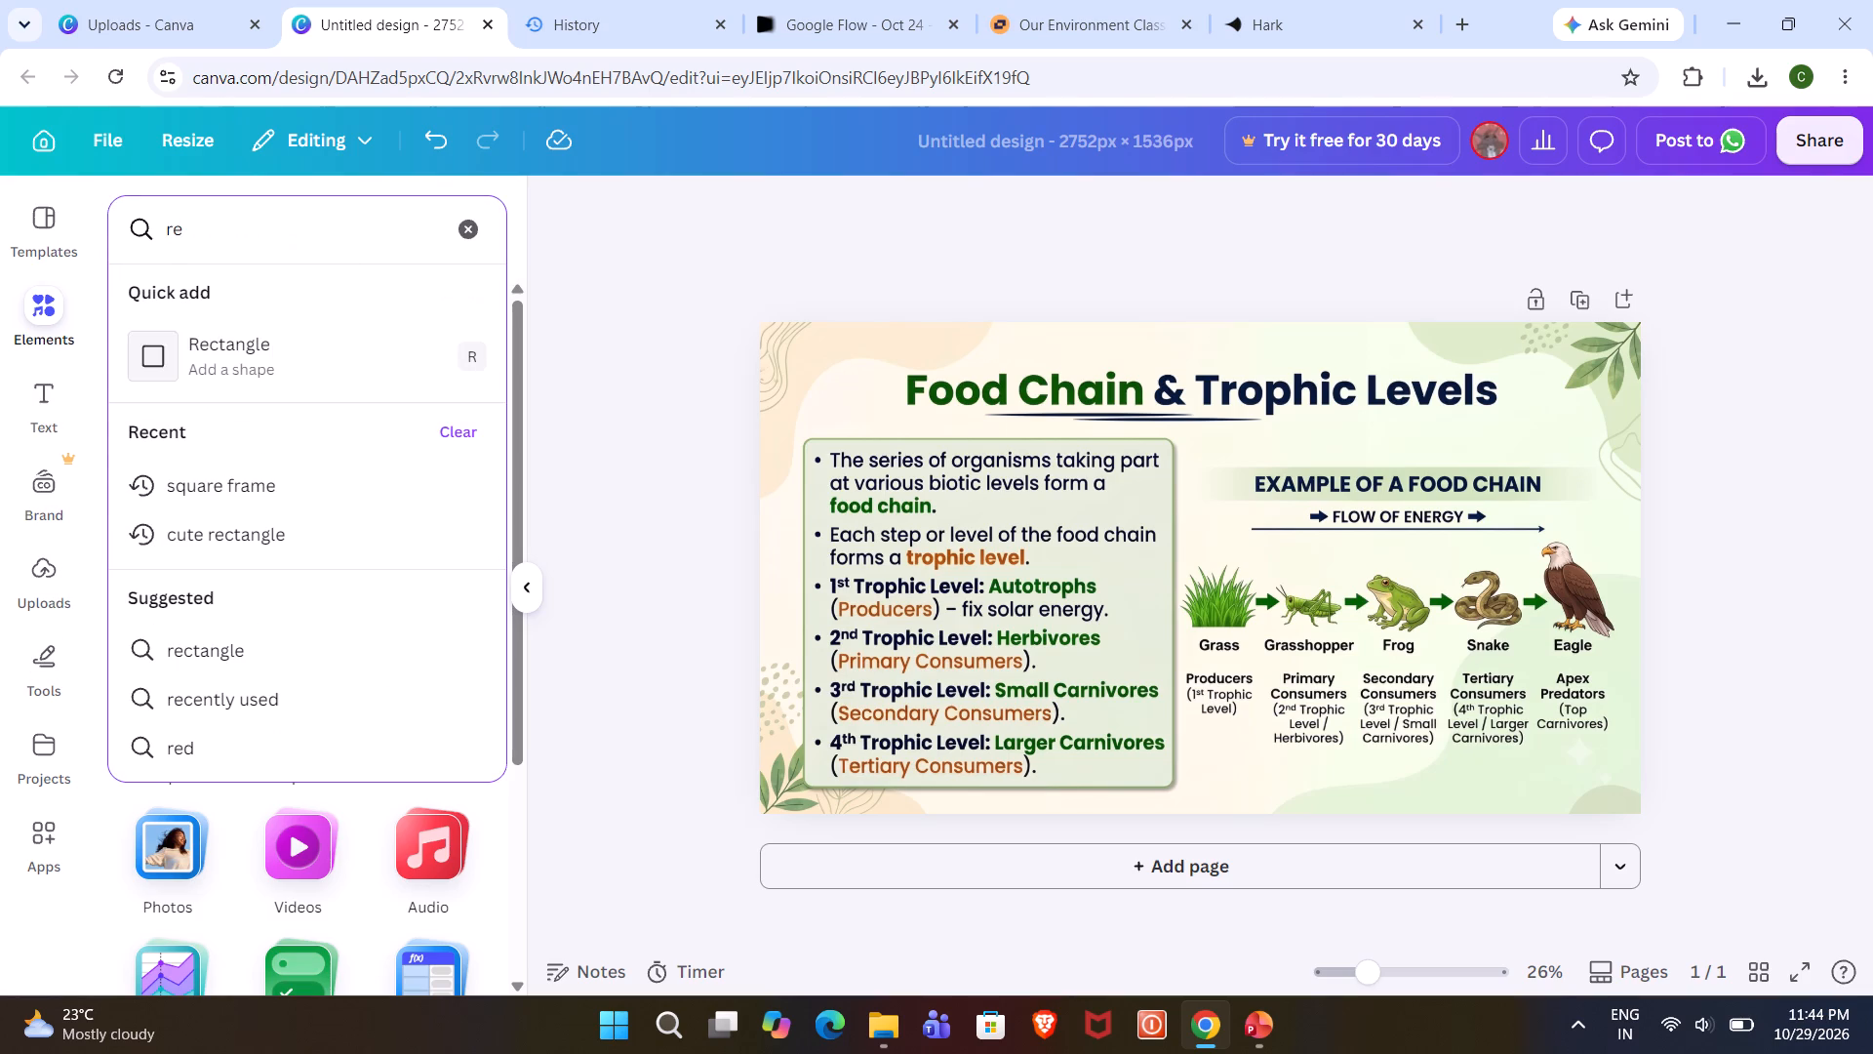
left_click(222, 370)
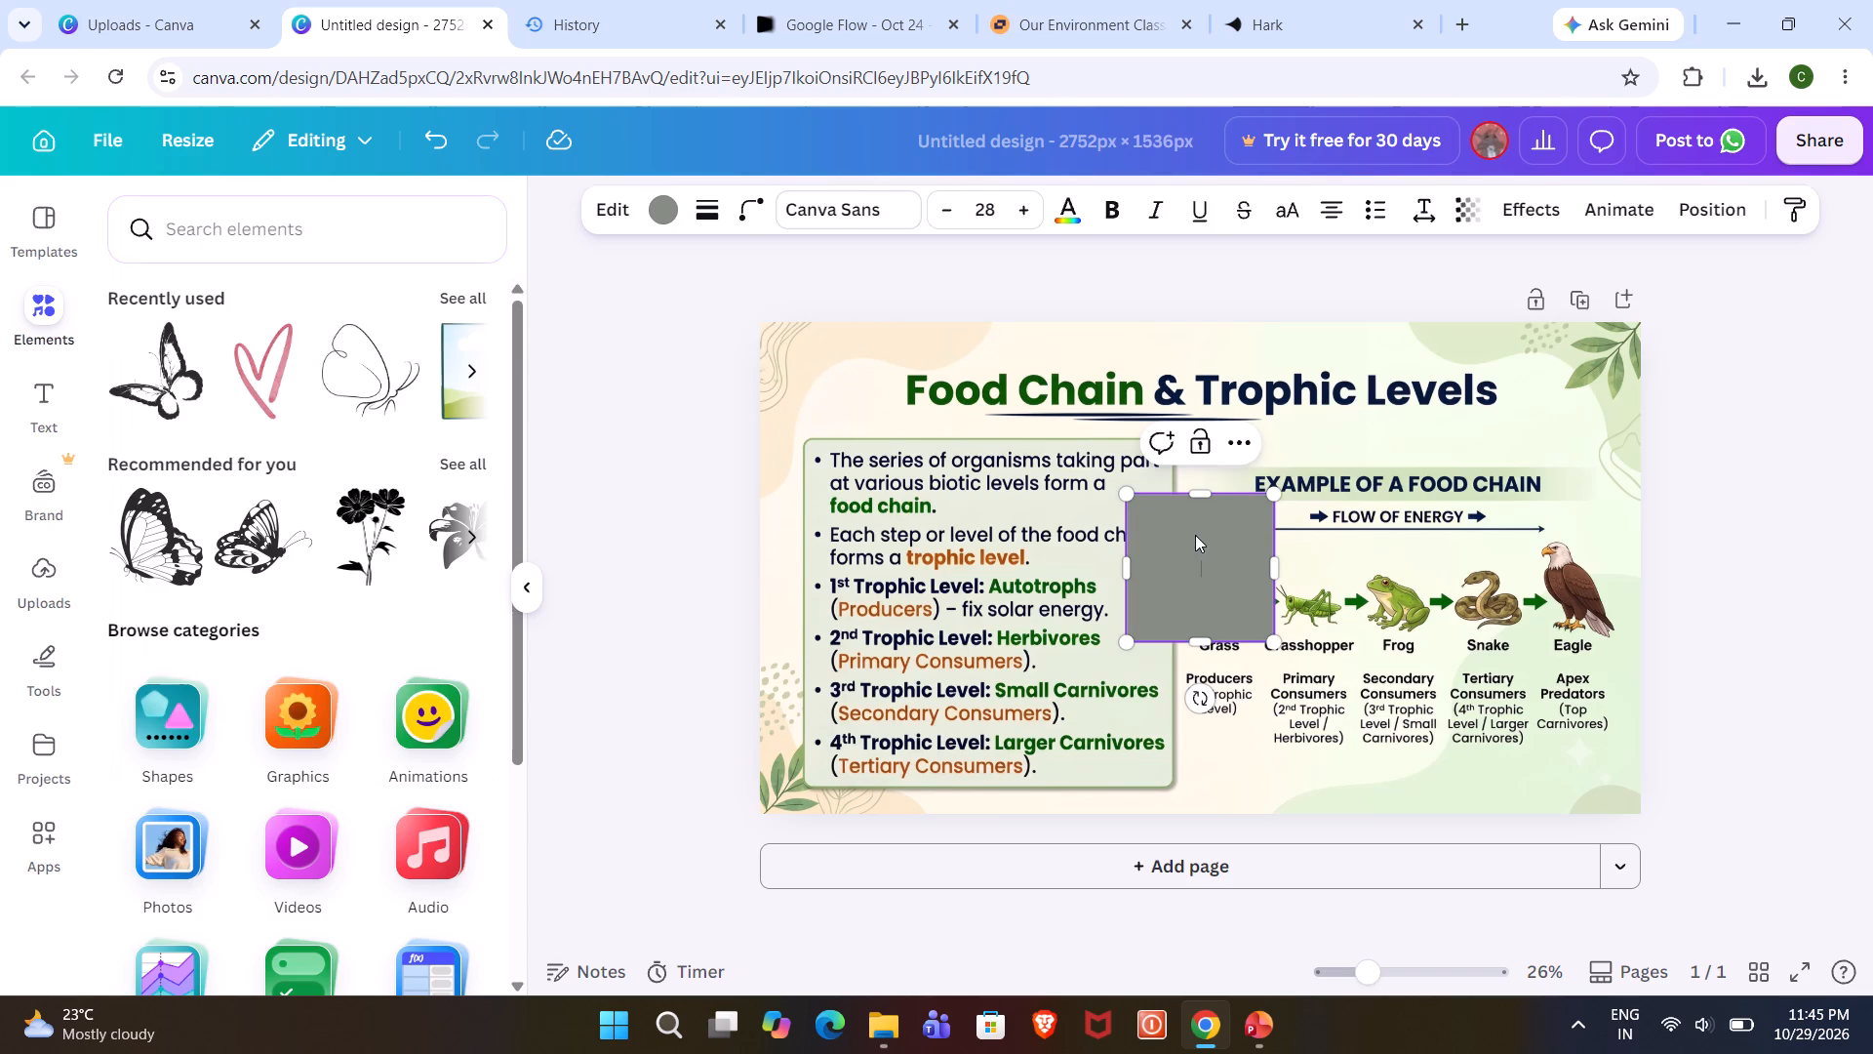
Reshape the rectangle into a wide strip about 164 px high and place it over the "& Trophic Levels" part of the title.
left_click_drag(1278, 567, 1553, 568)
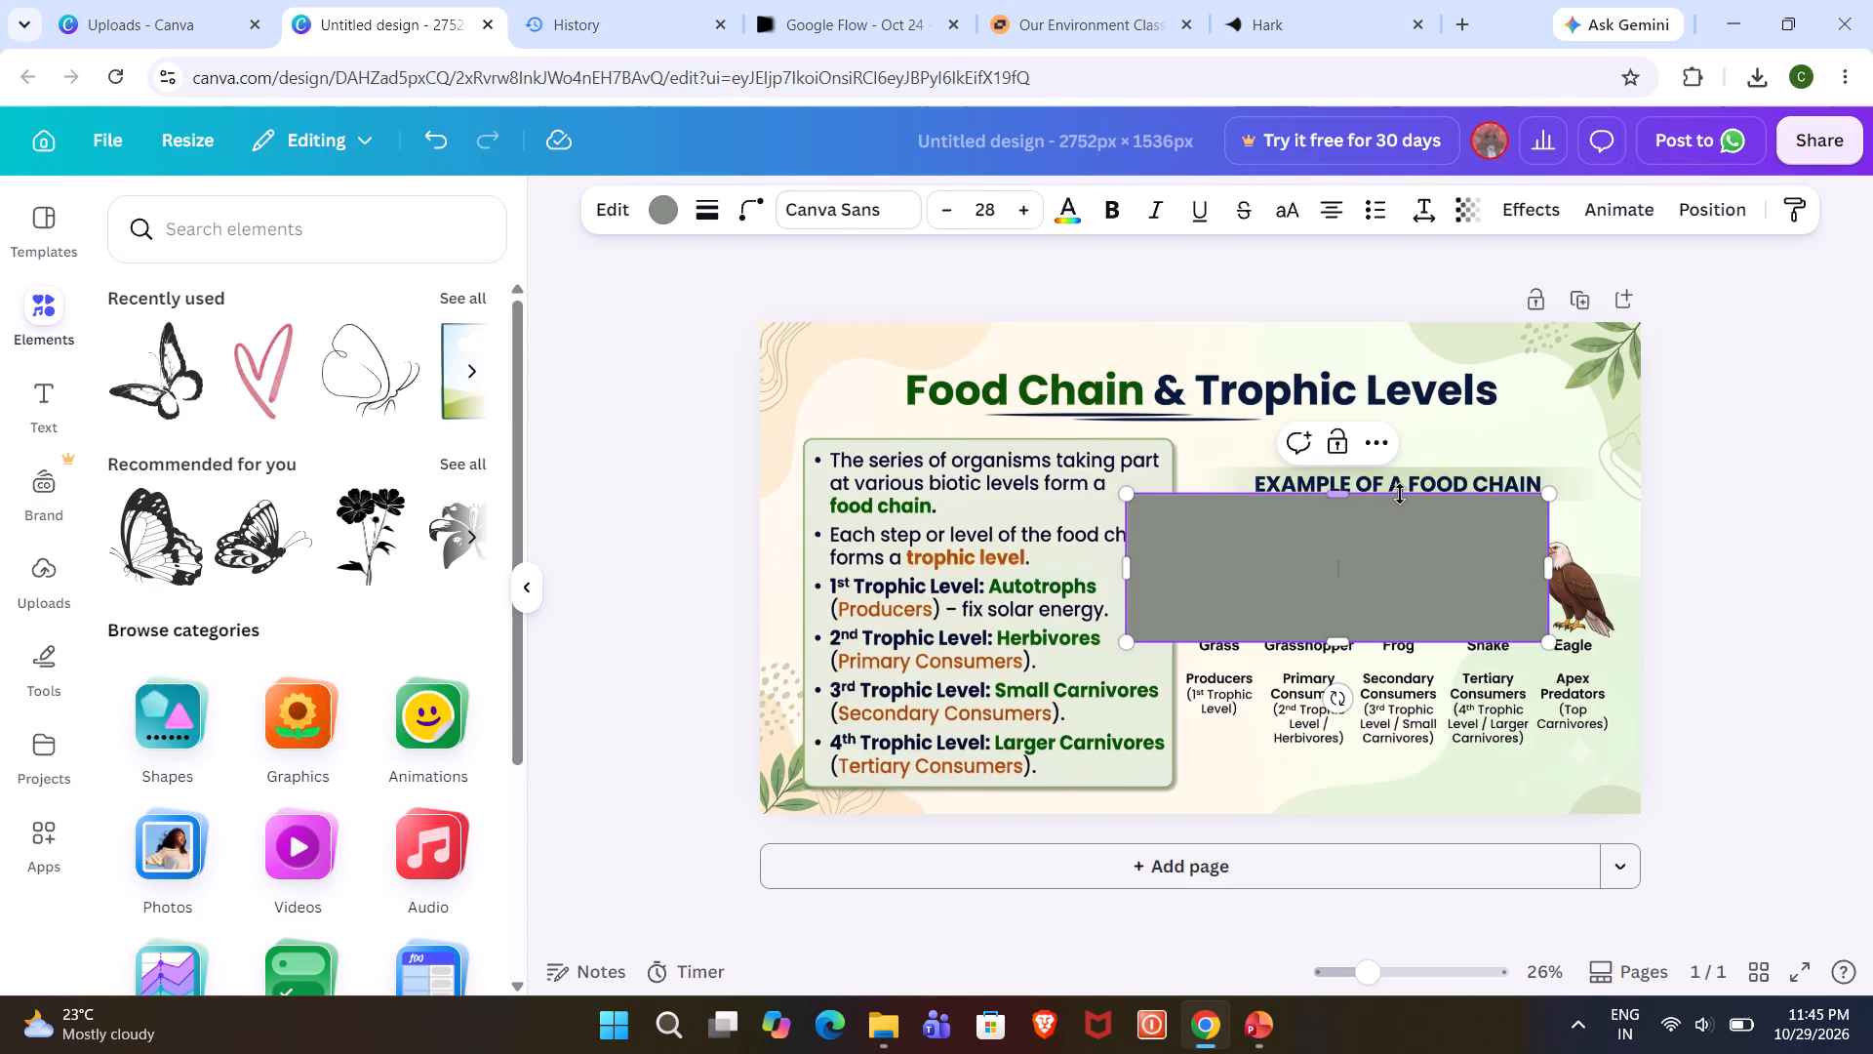
left_click_drag(1332, 487, 1348, 583)
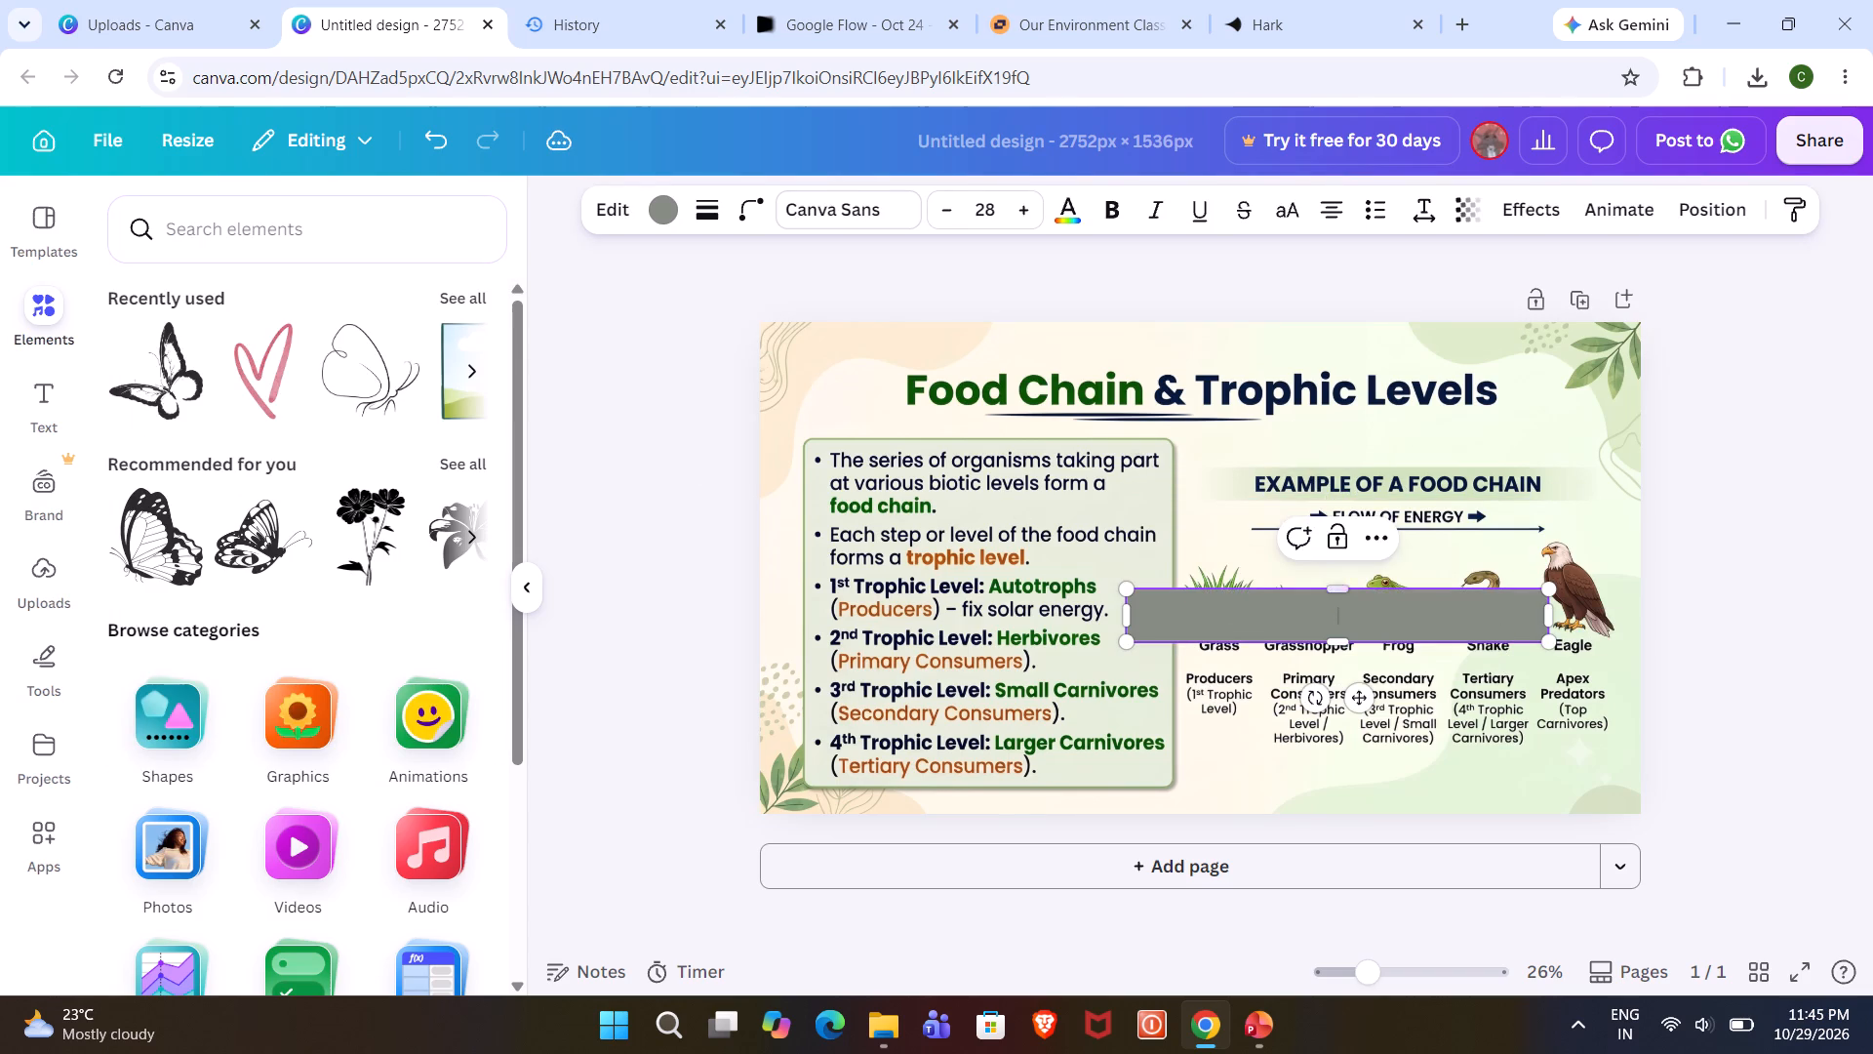
left_click_drag(1359, 701, 1382, 493)
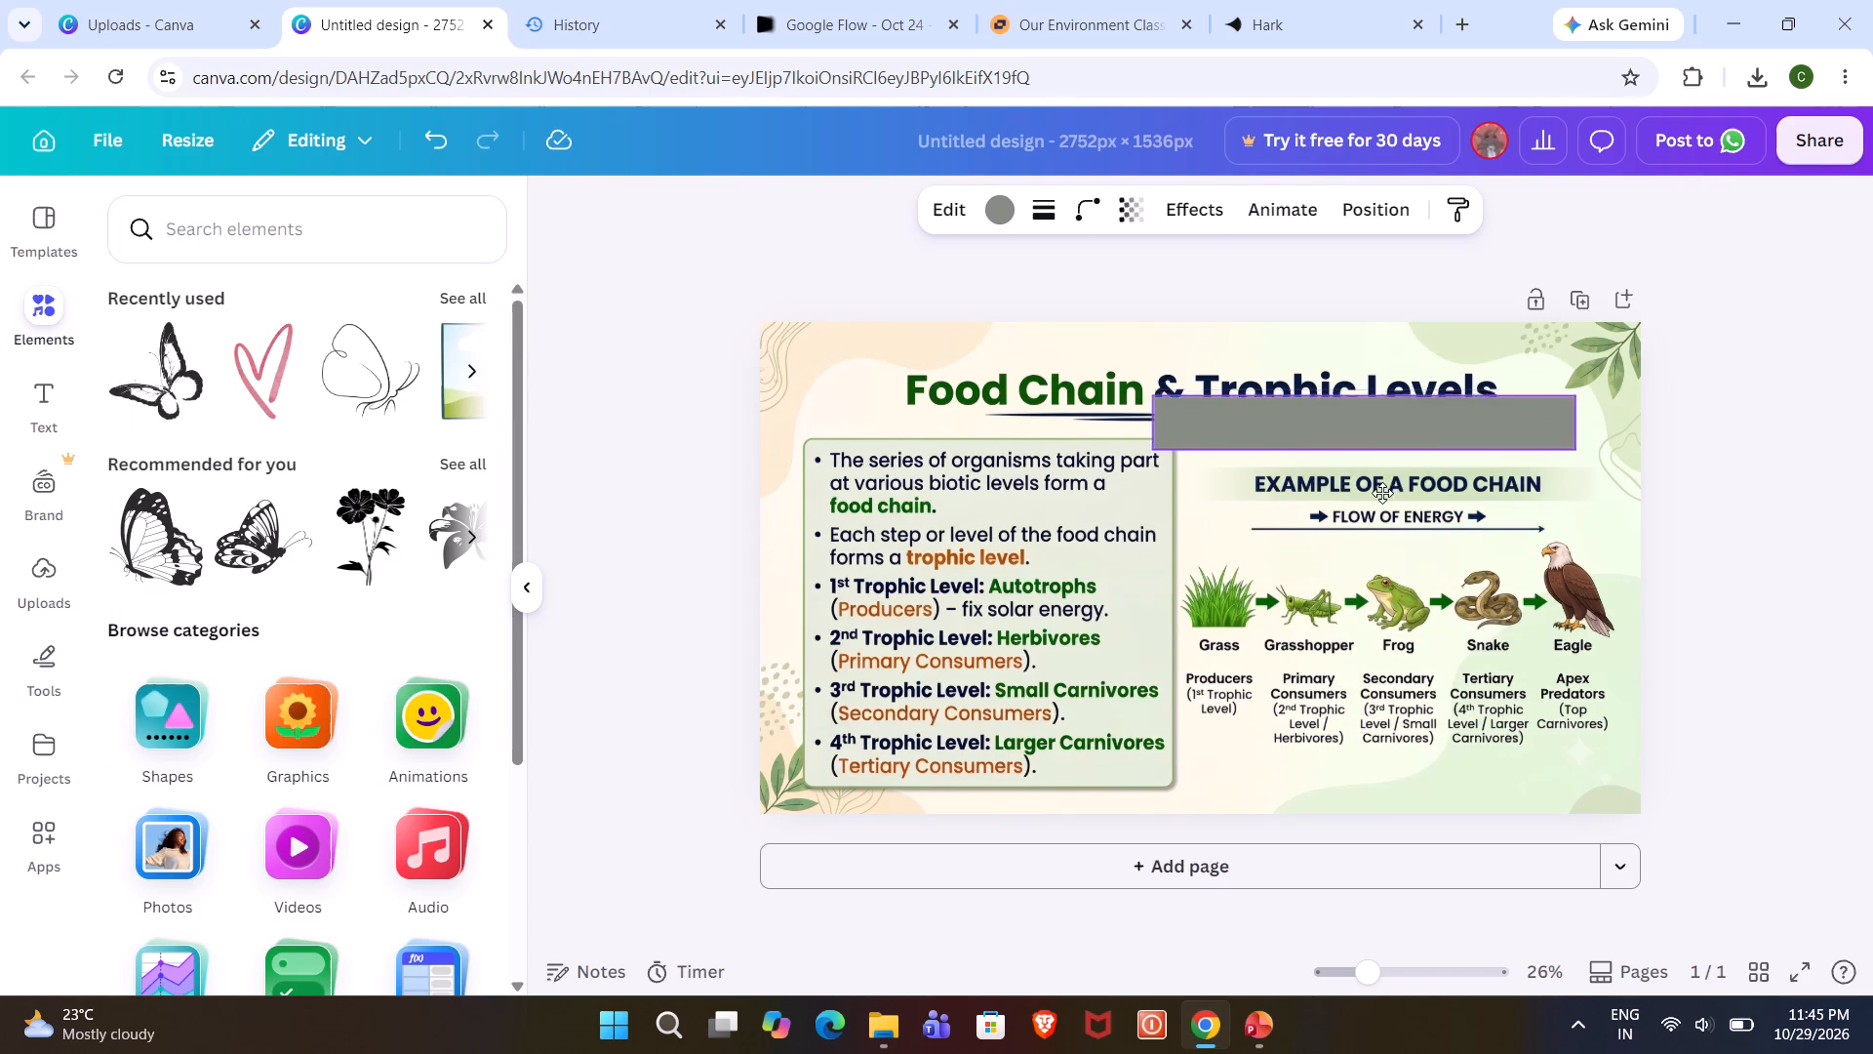
left_click_drag(1382, 493, 1400, 479)
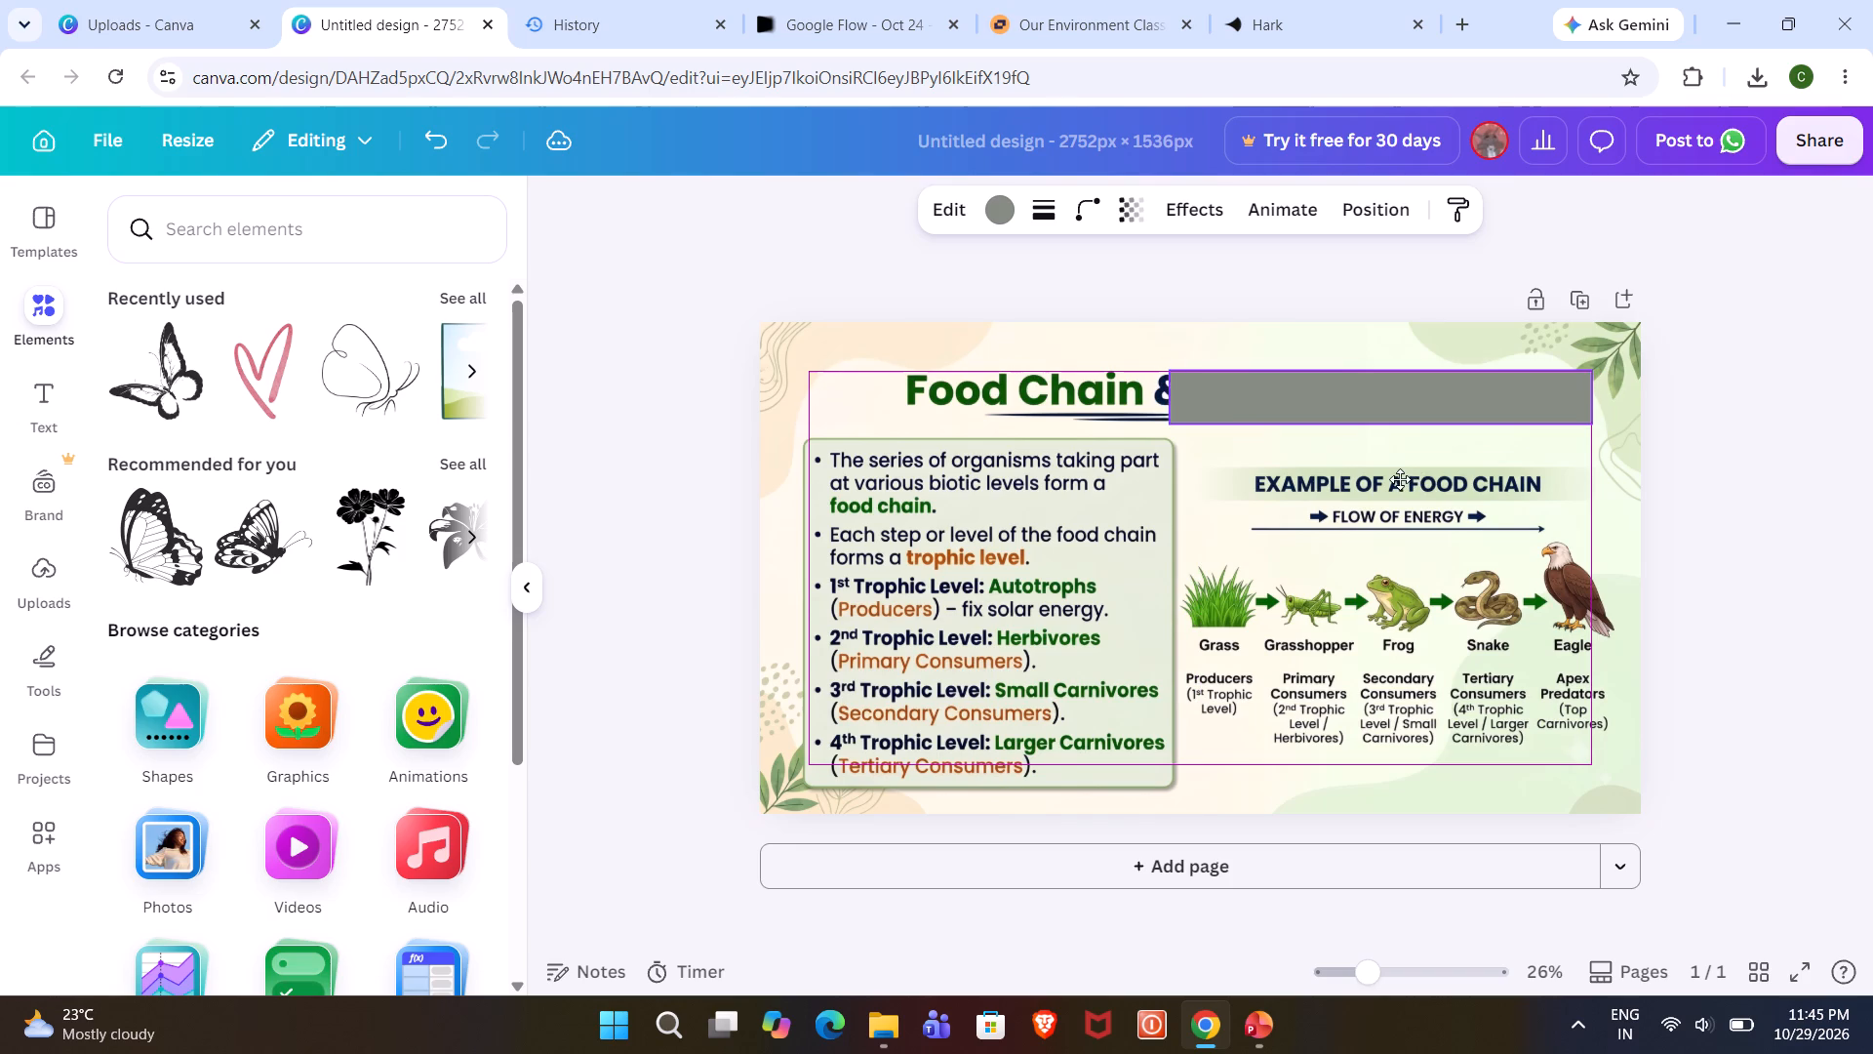
left_click_drag(1400, 479, 1386, 480)
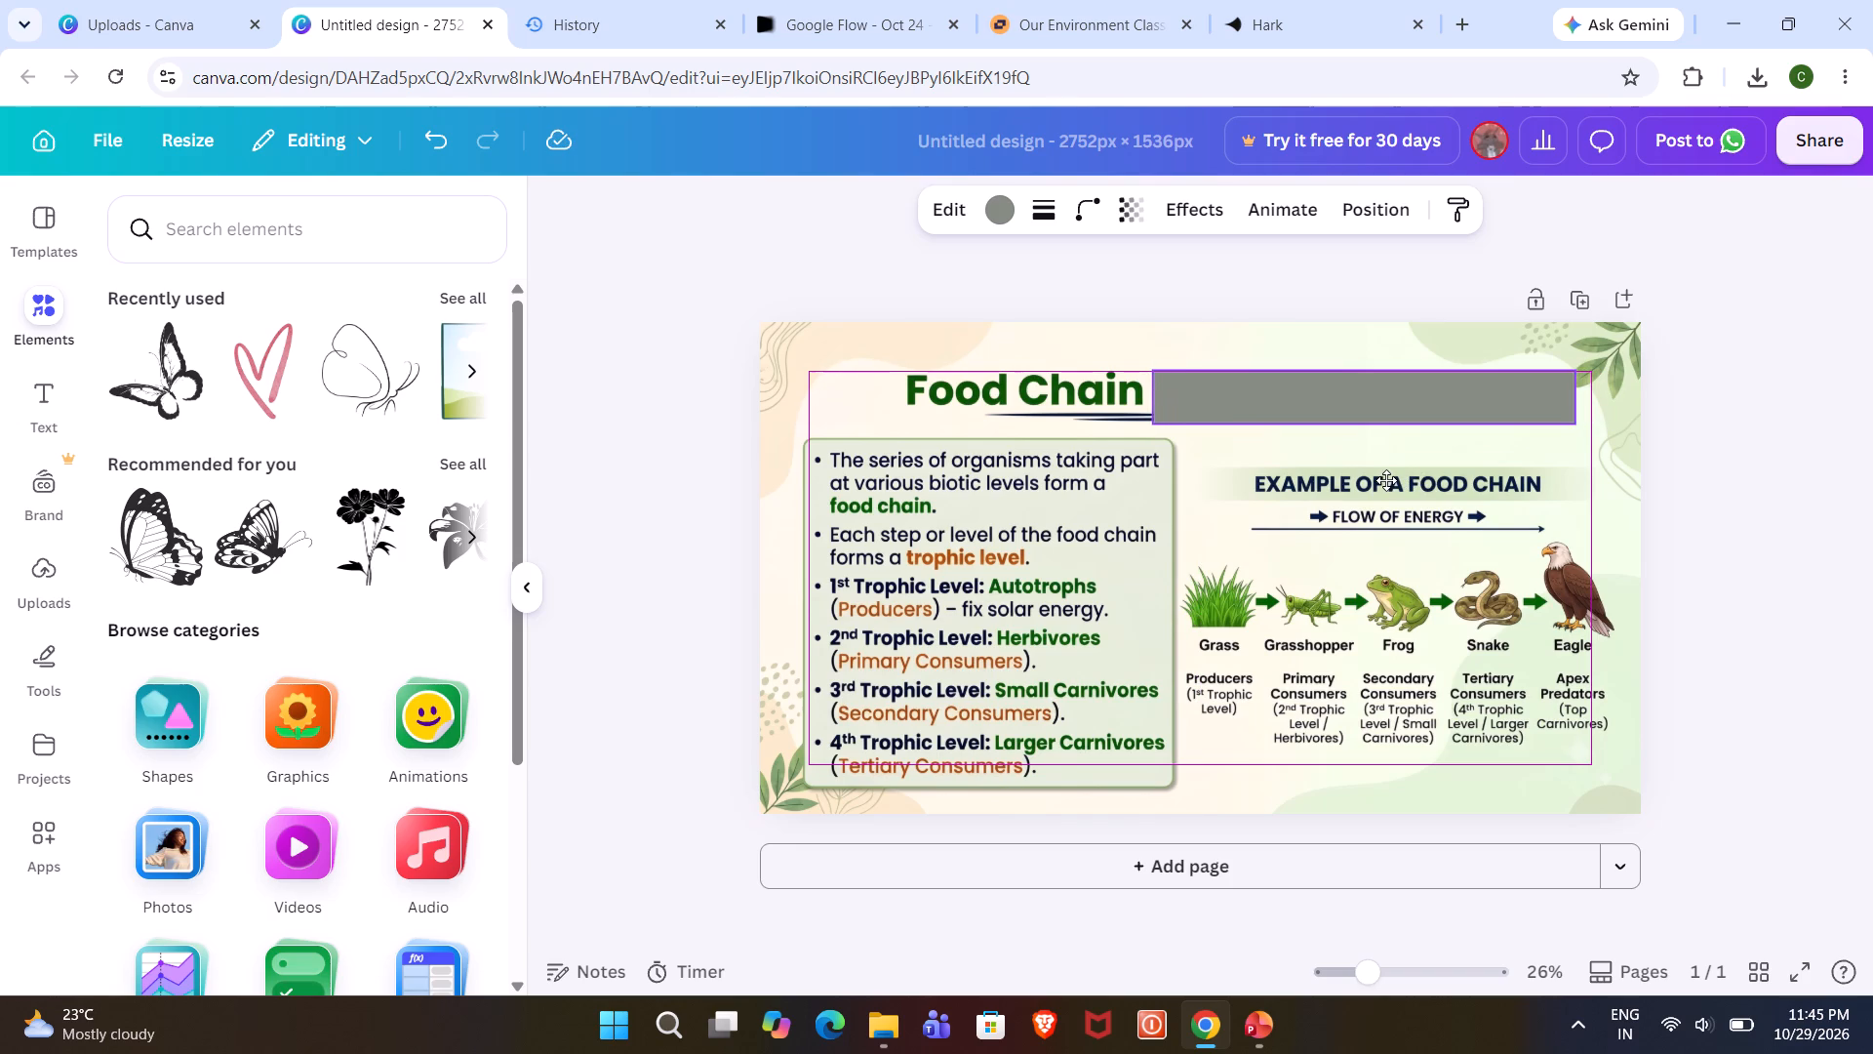
left_click_drag(1386, 480, 1381, 480)
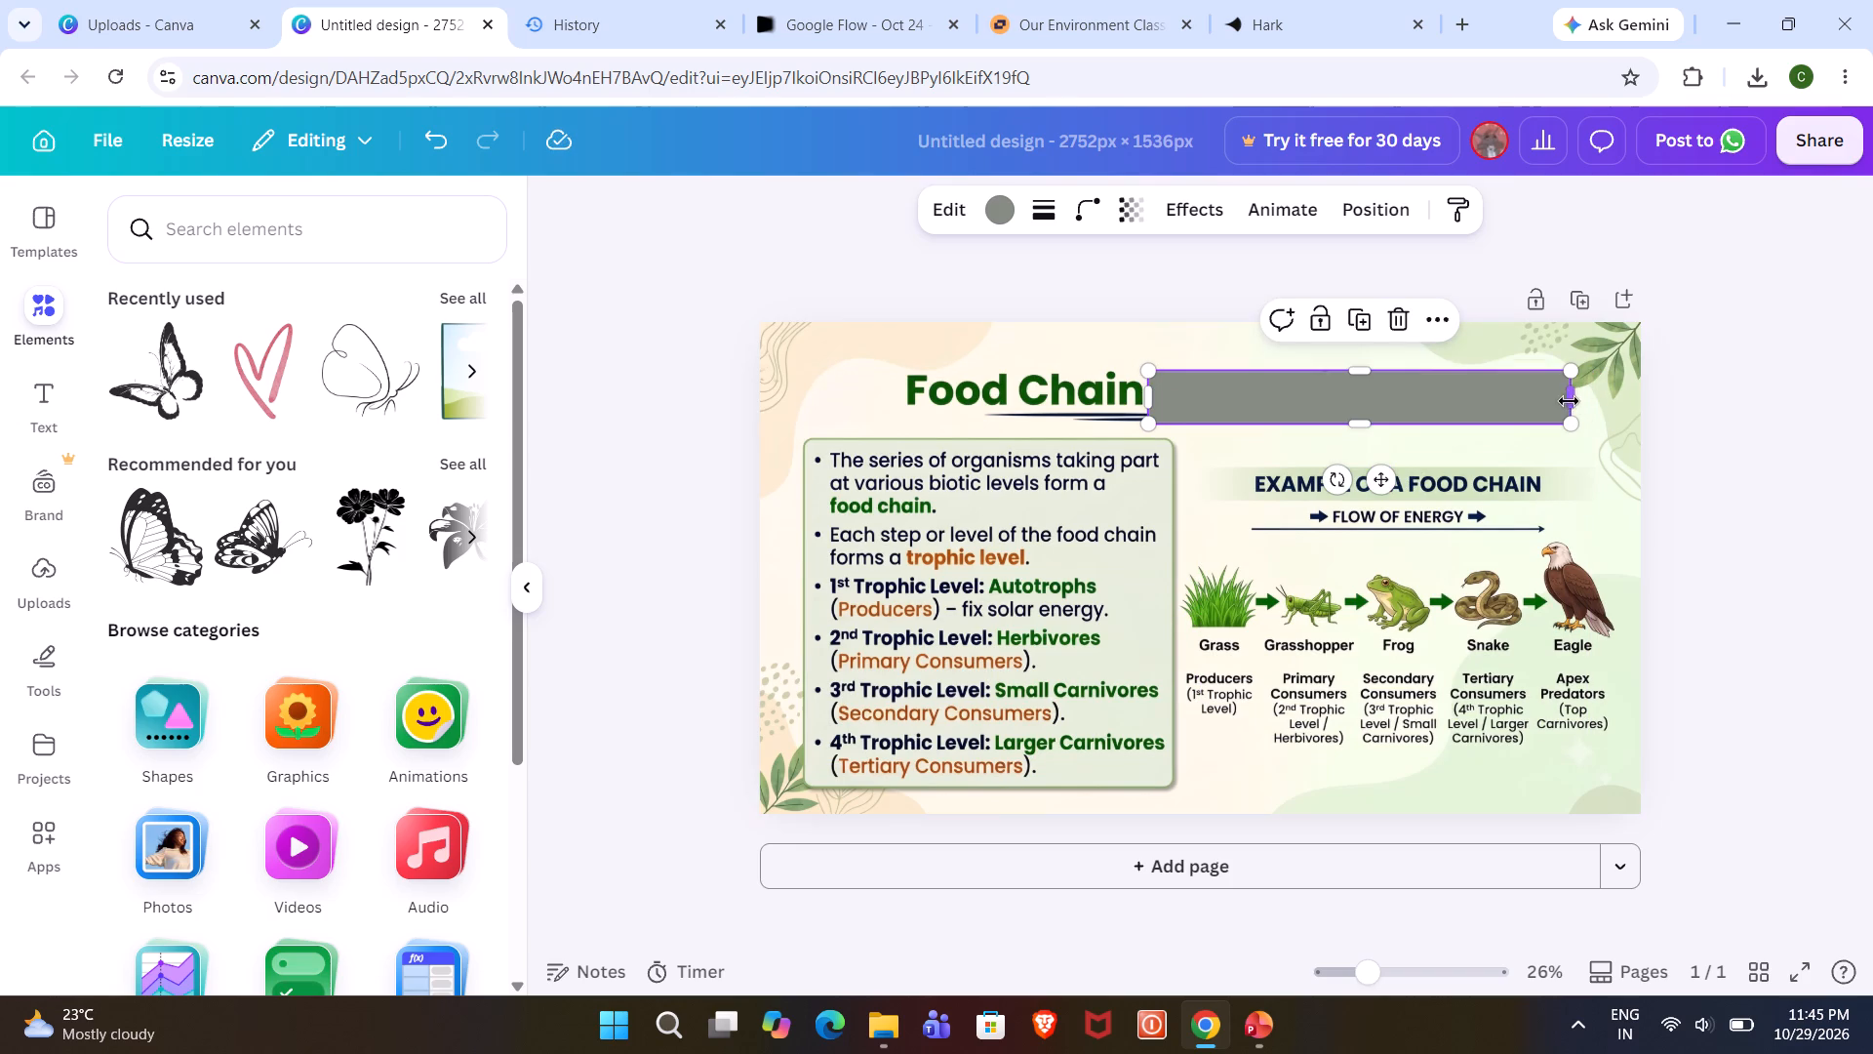
left_click_drag(1568, 400, 1493, 393)
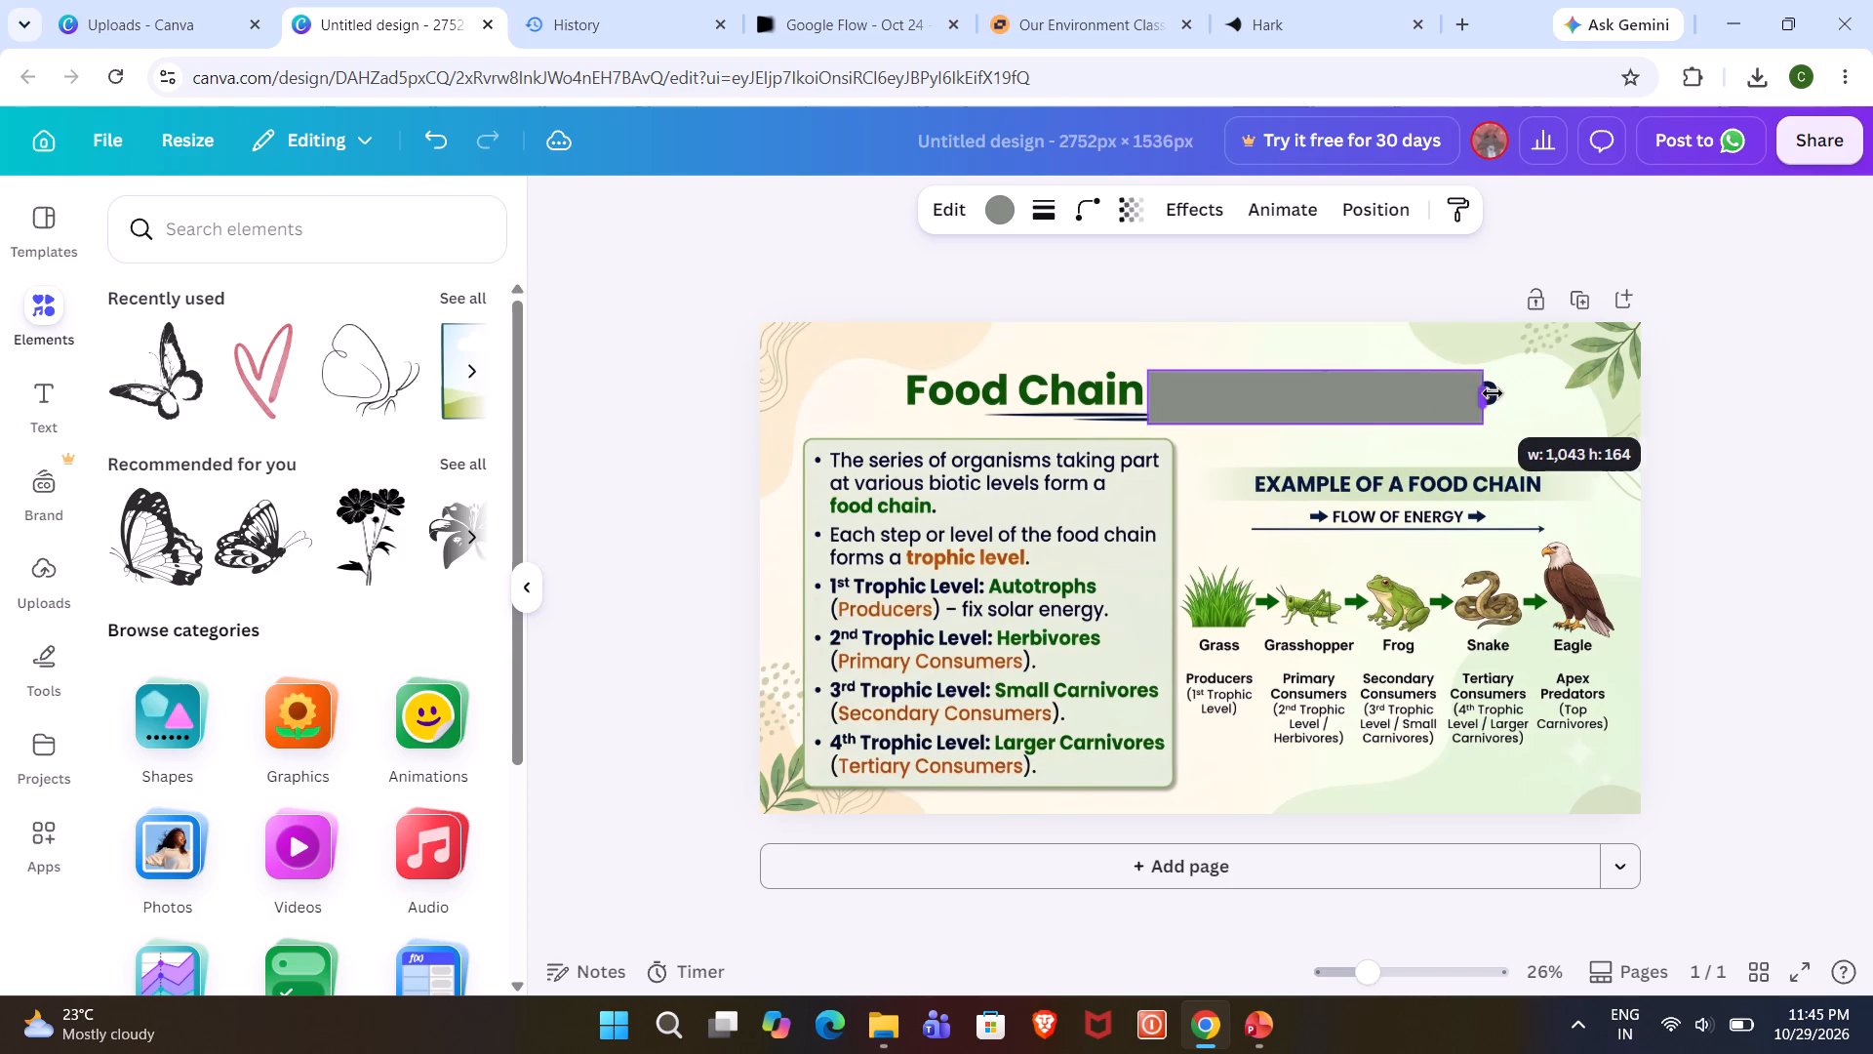
left_click_drag(1493, 393, 1509, 393)
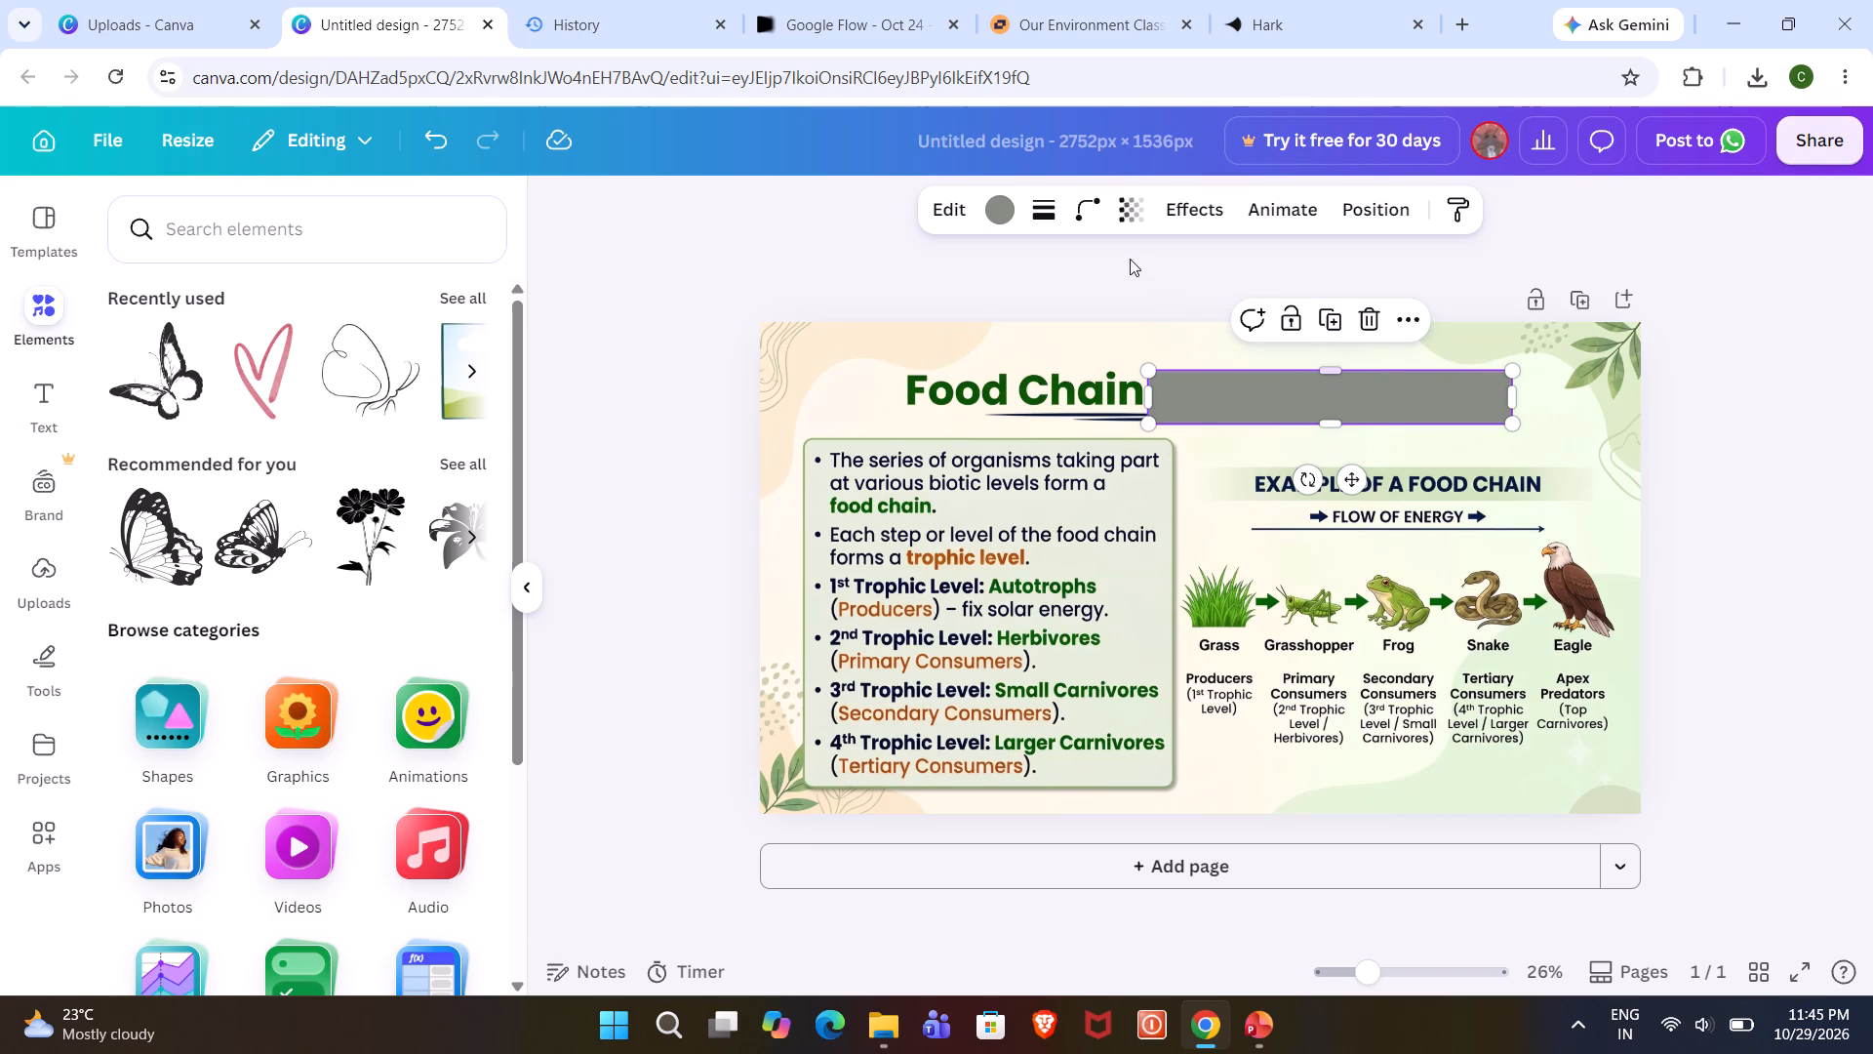
Fill the title-covering rectangle with the pale green sampled from the slide background just beside it.
left_click(982, 213)
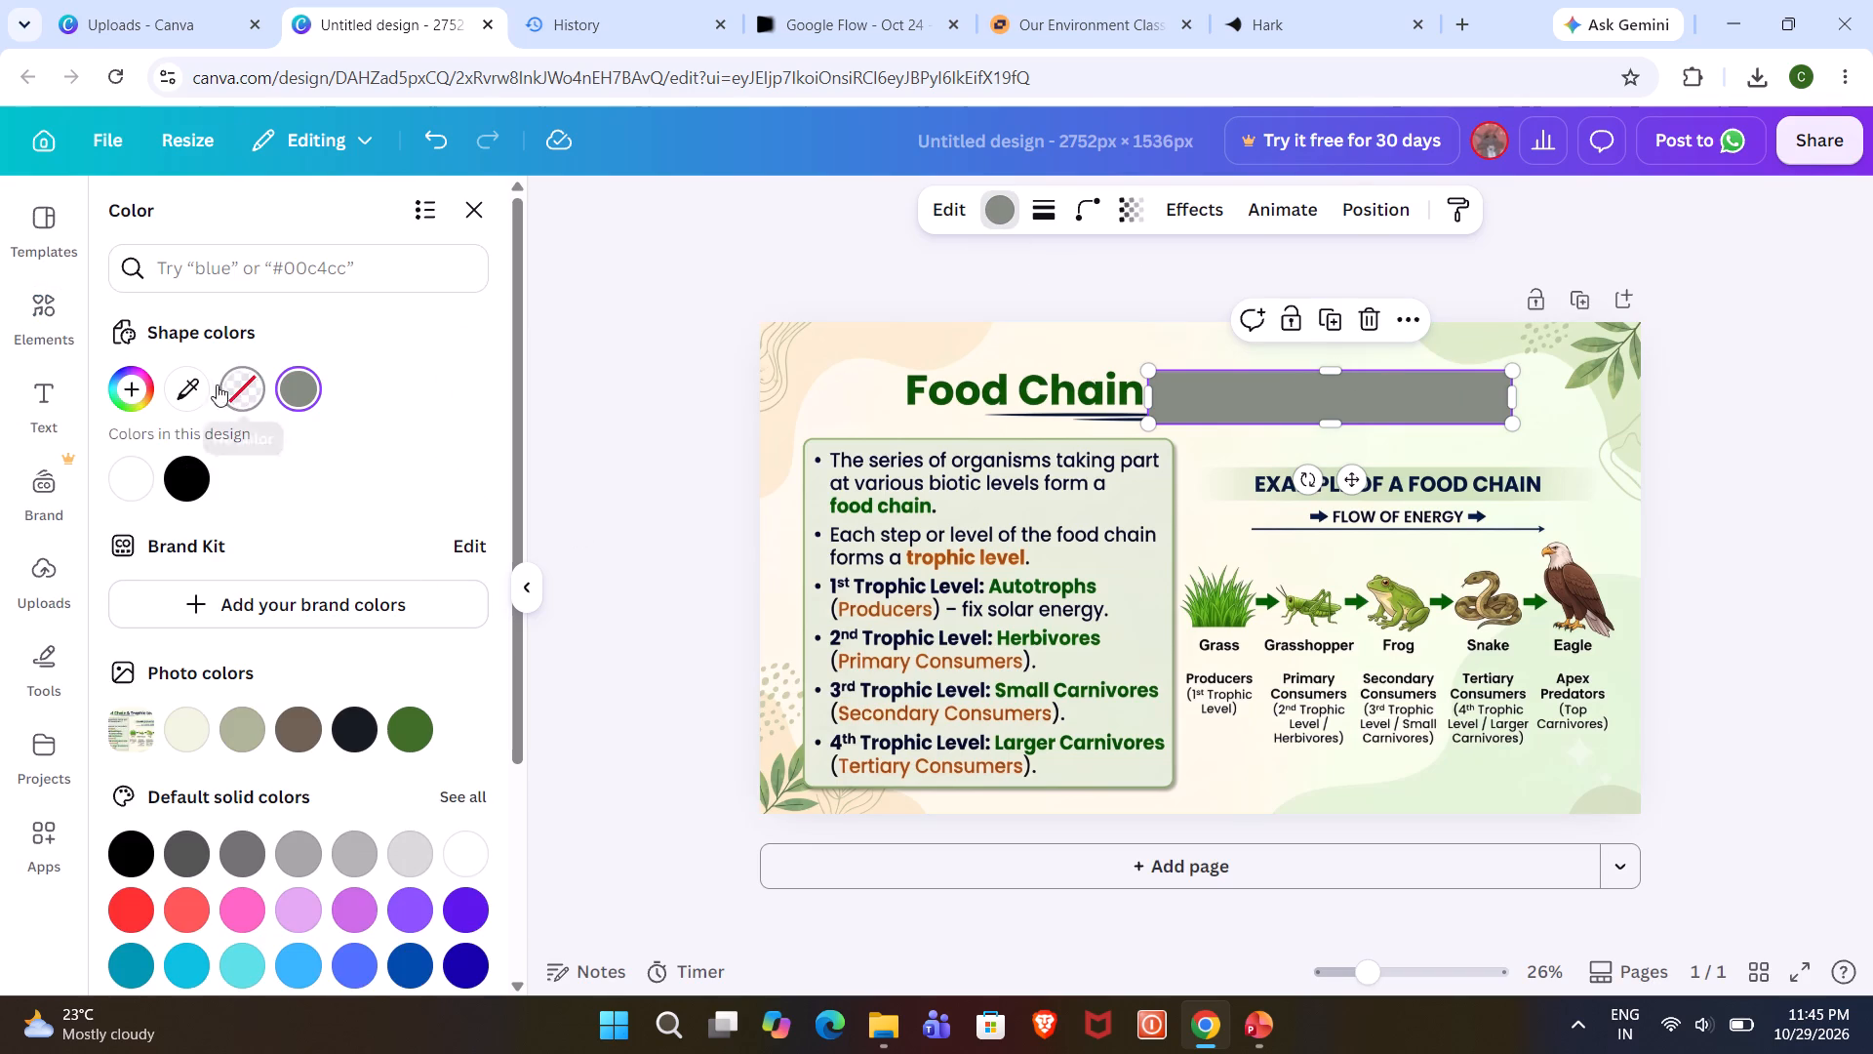
left_click(203, 382)
left_click(1541, 433)
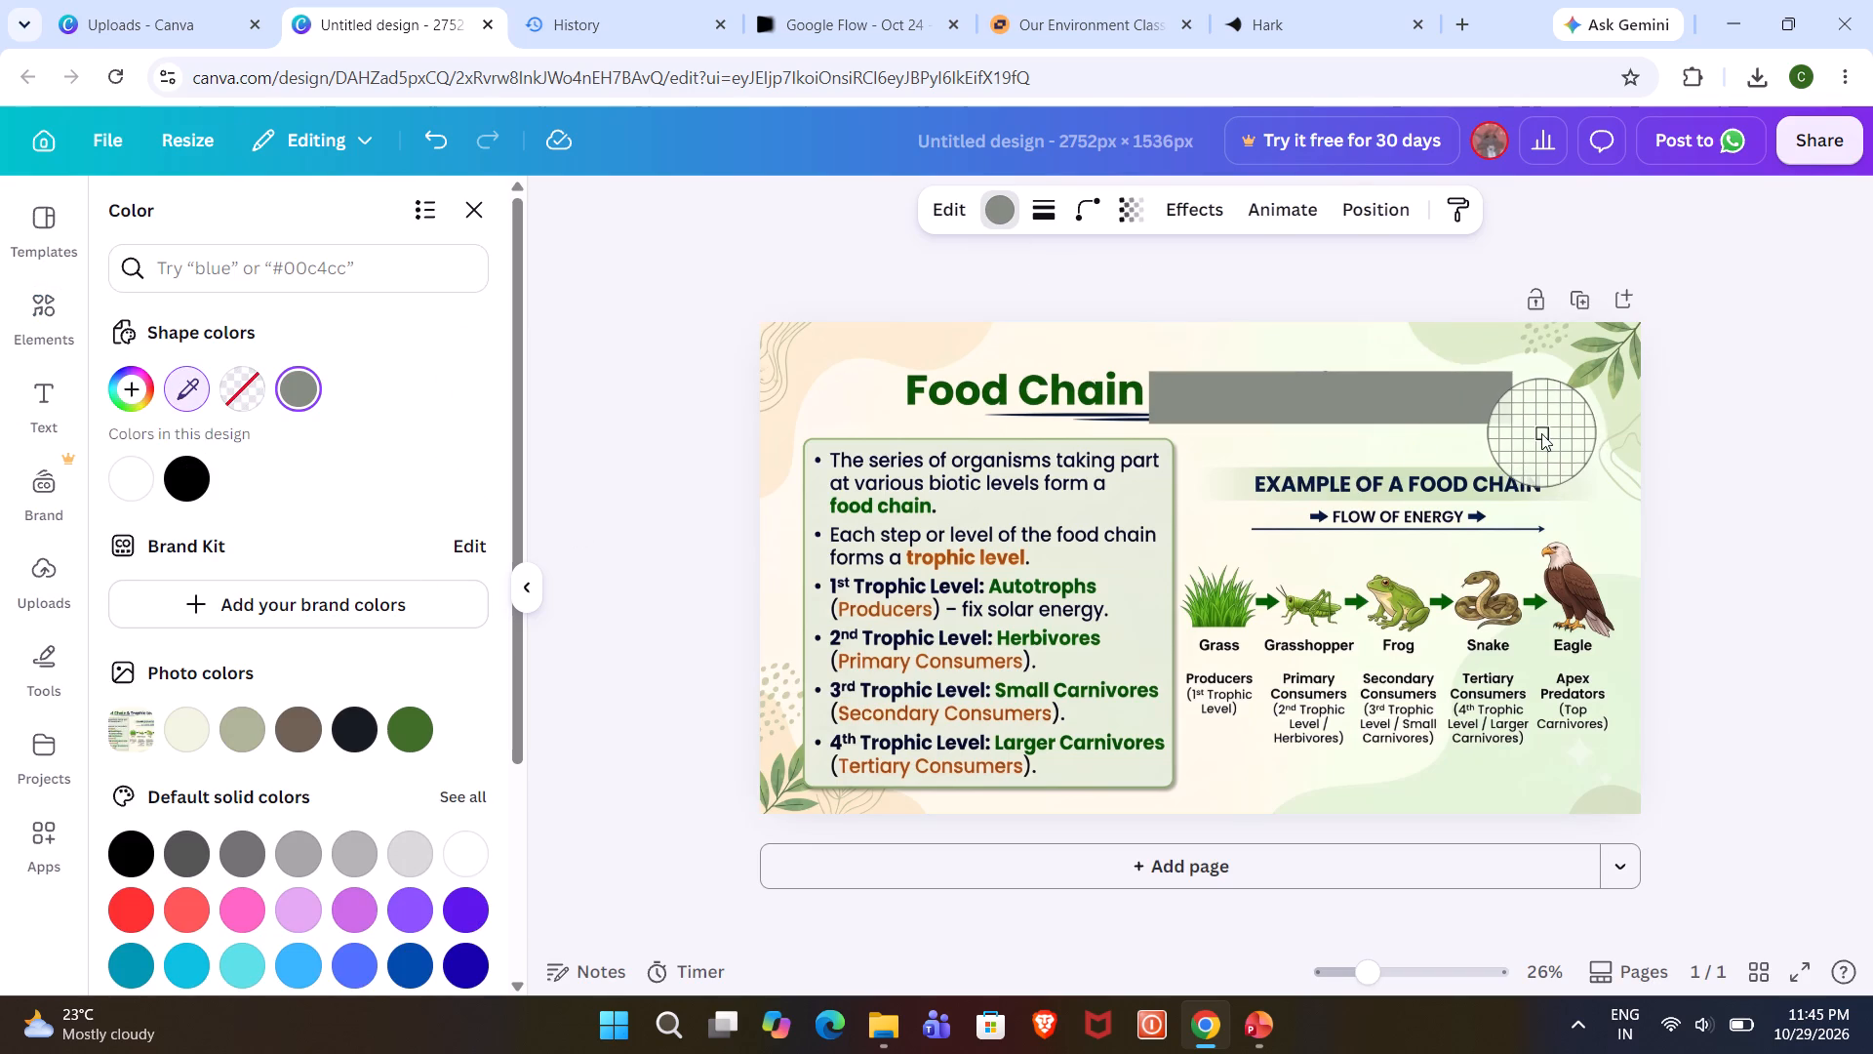
left_click(1822, 478)
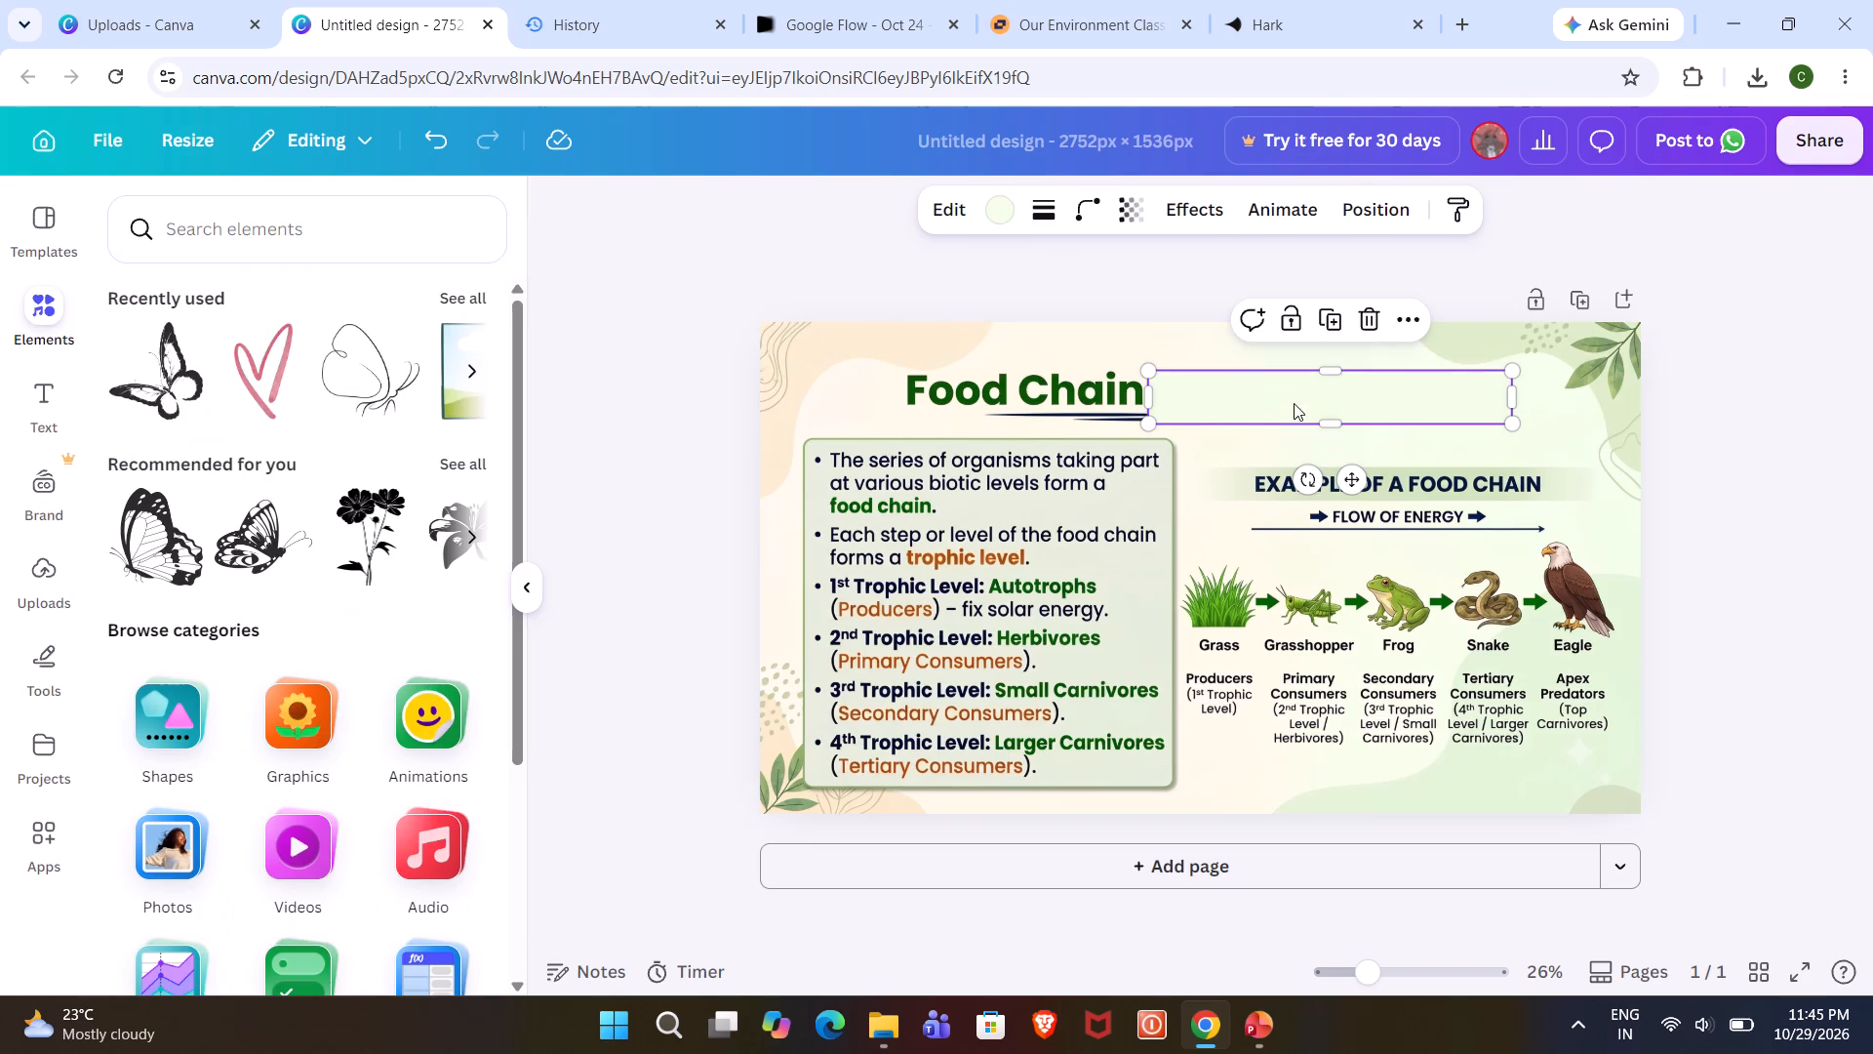
left_click(1053, 271)
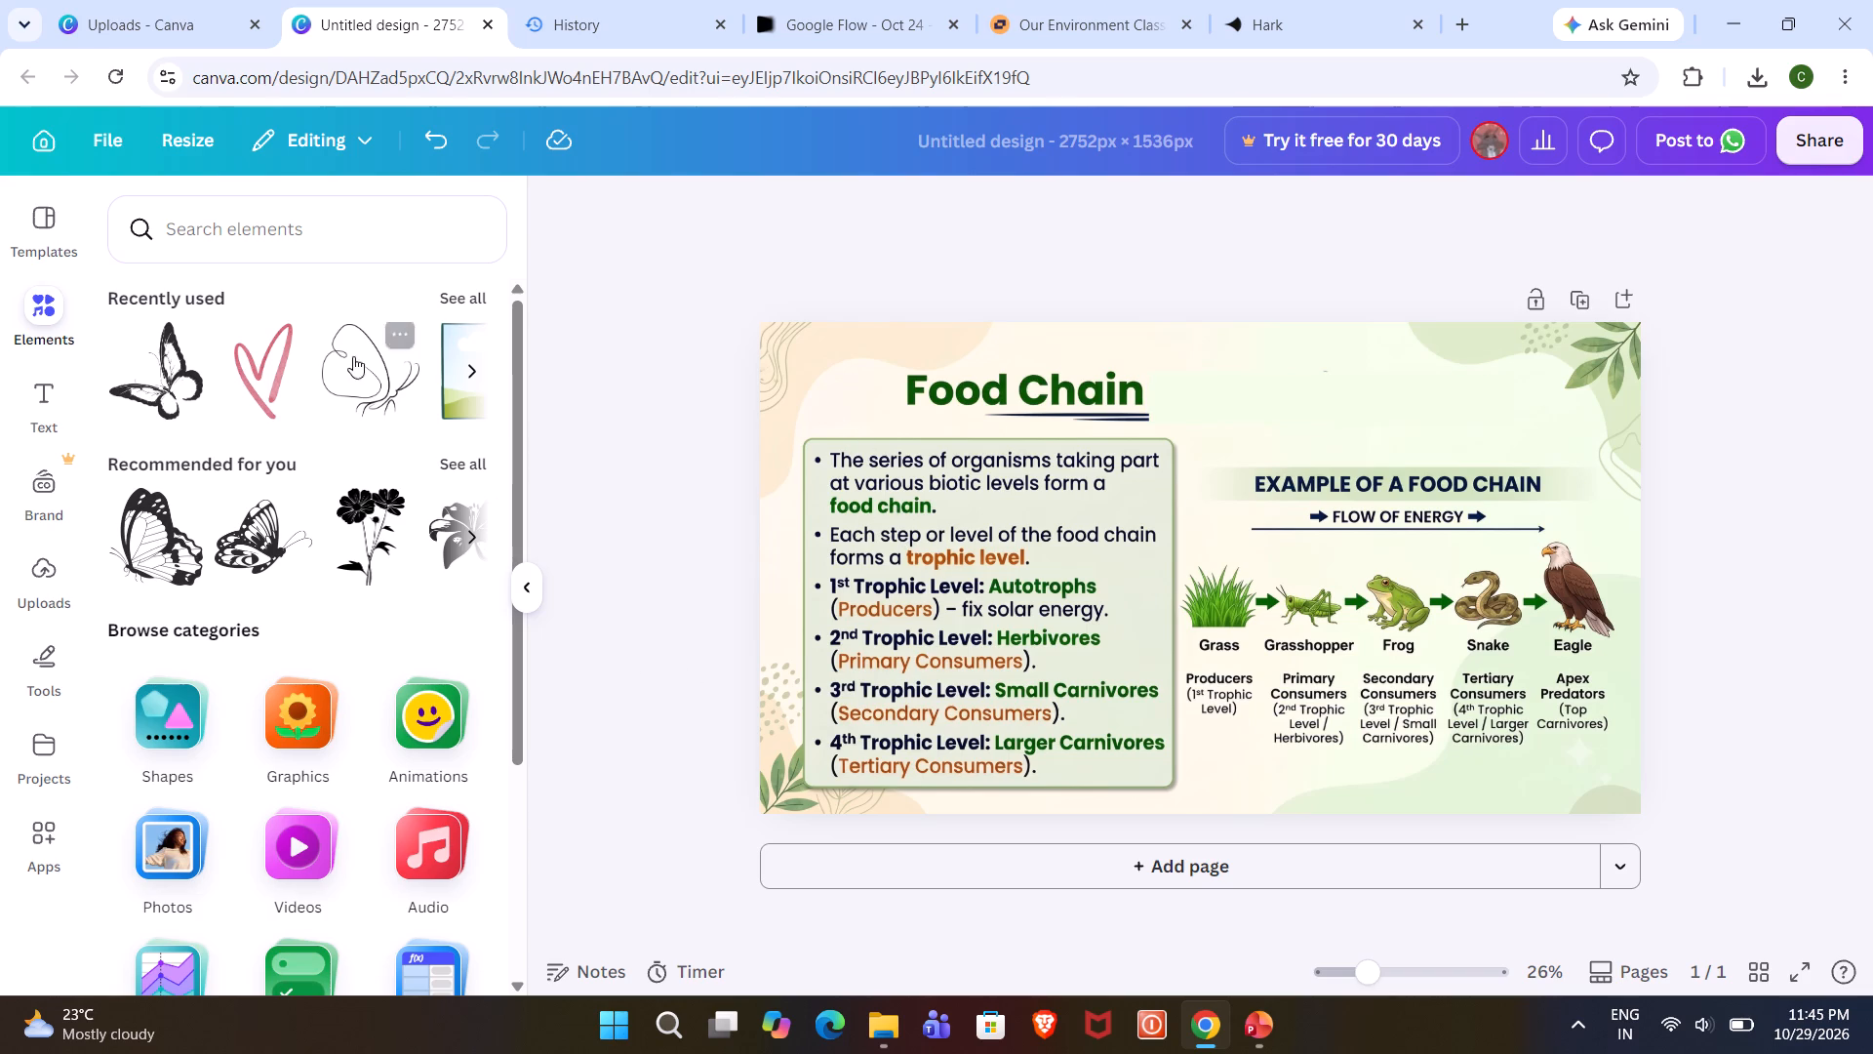
Duplicate the covering rectangle and fit the copy over the whole bullet-text box, about 1,108 px wide, hiding all the bullets.
left_click(1365, 400)
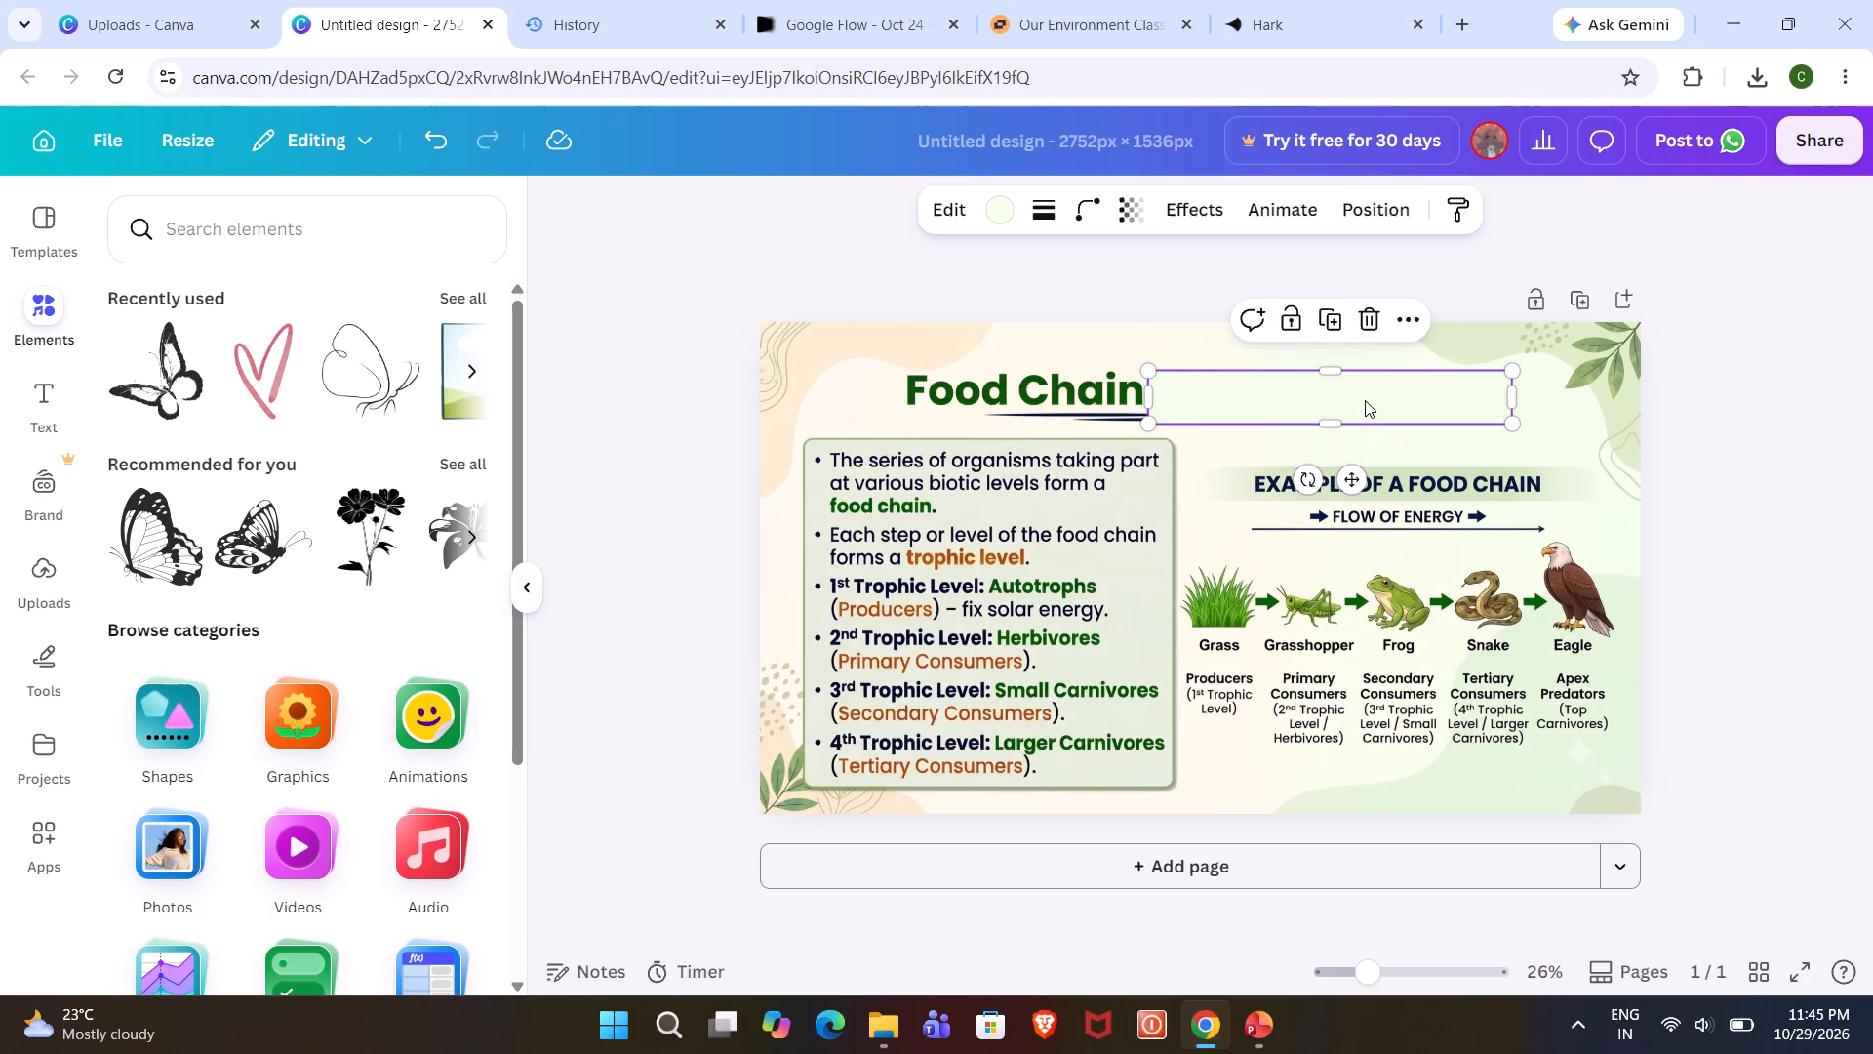
left_click(1324, 319)
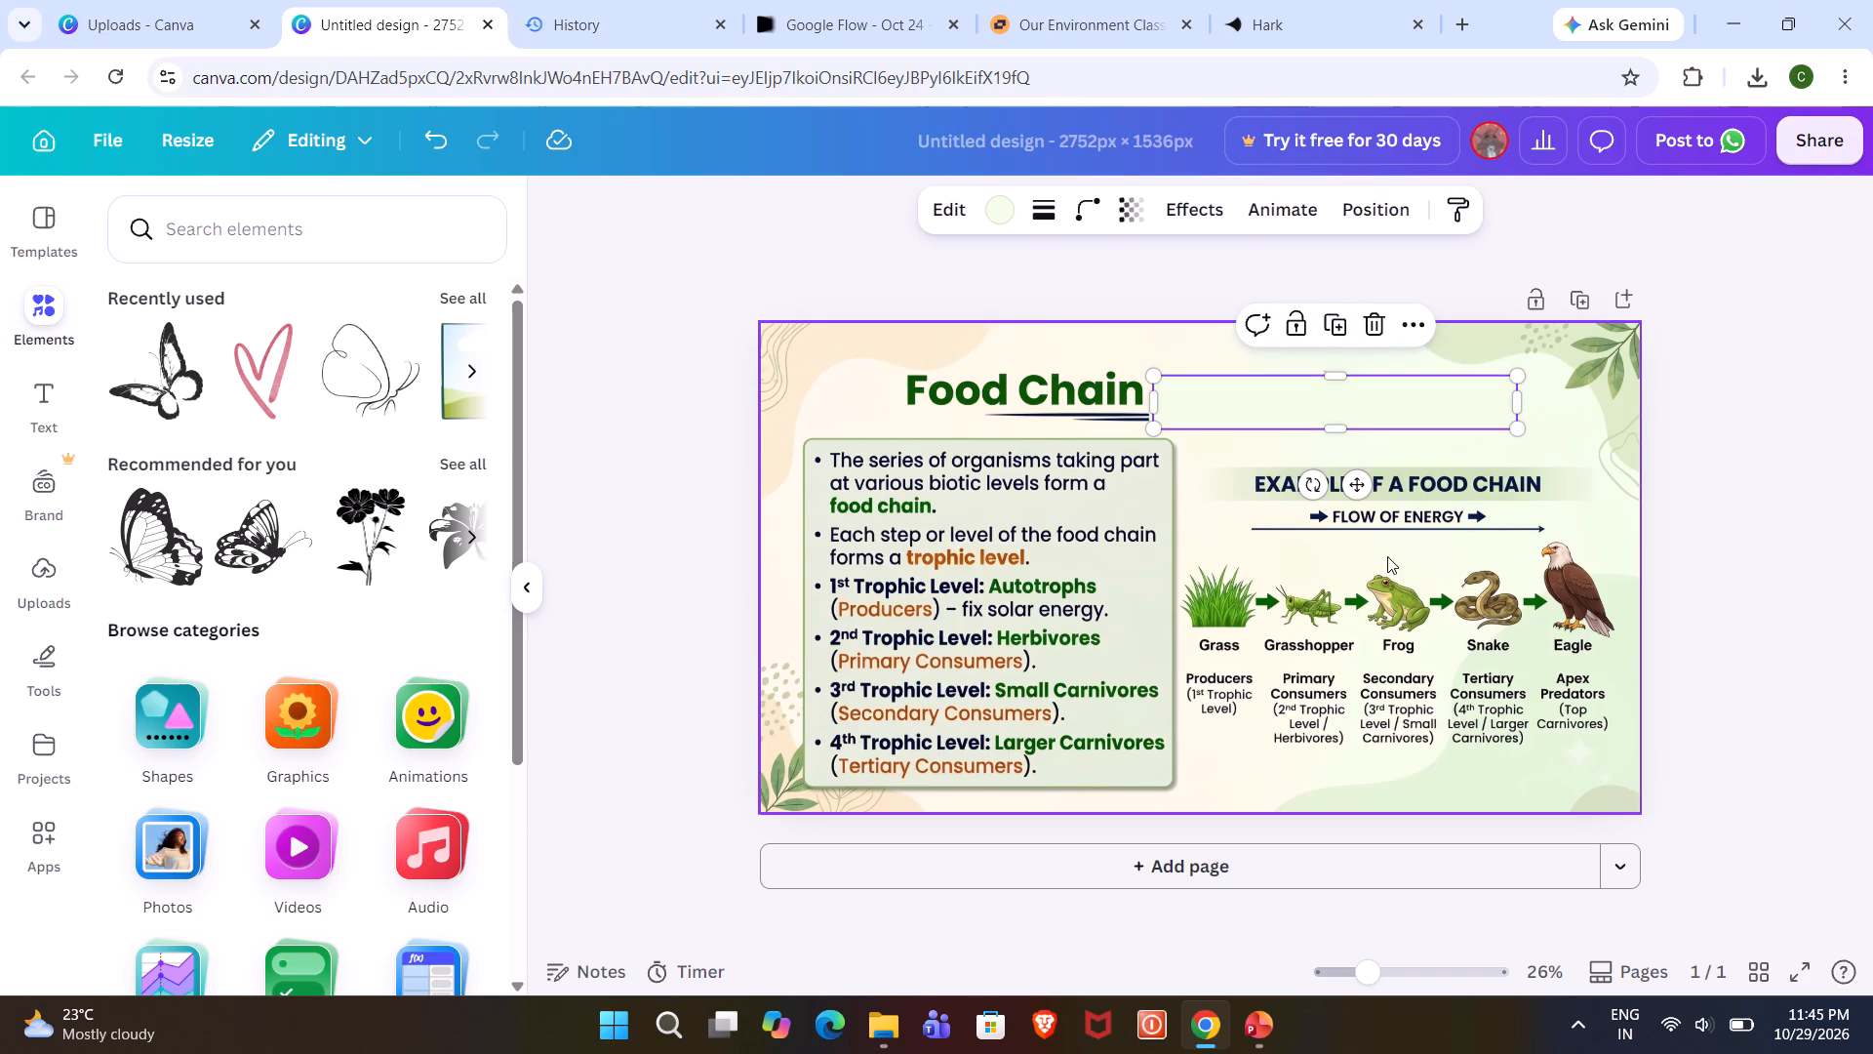
left_click_drag(1350, 486, 1003, 572)
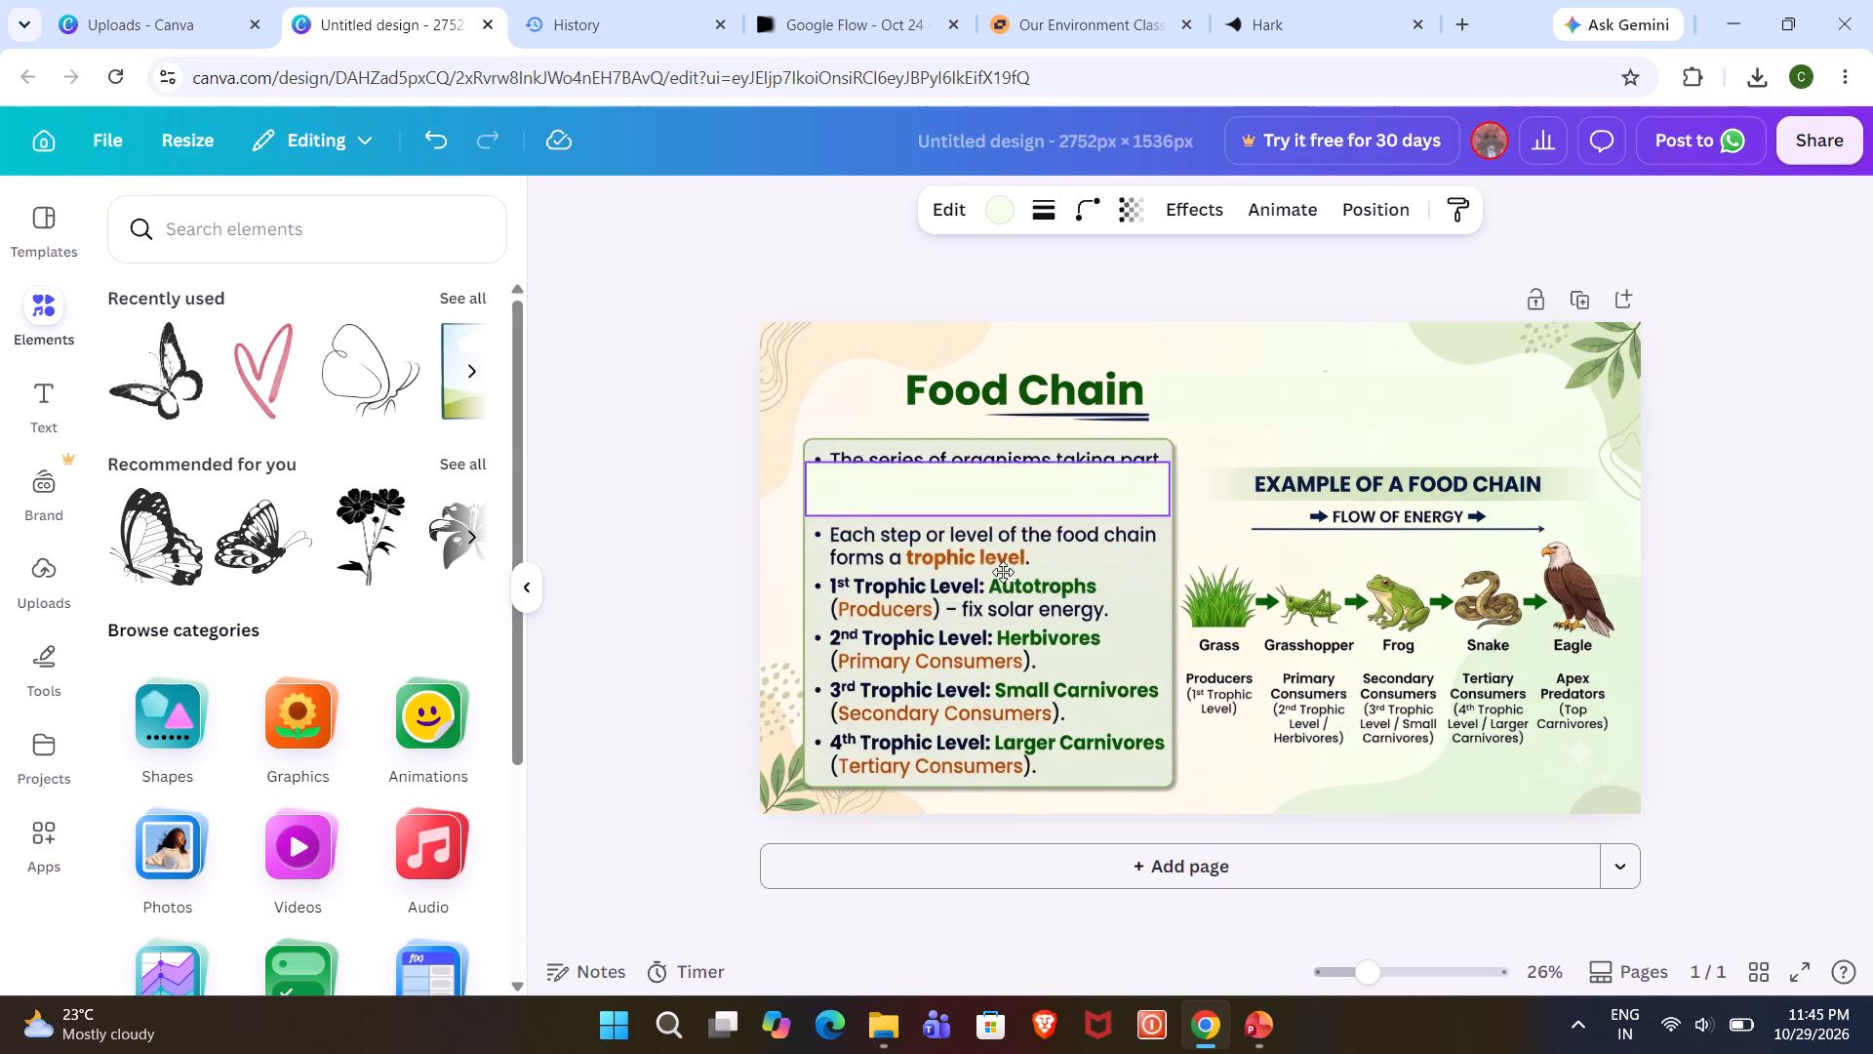
left_click_drag(1003, 572, 1000, 559)
left_click(1175, 479)
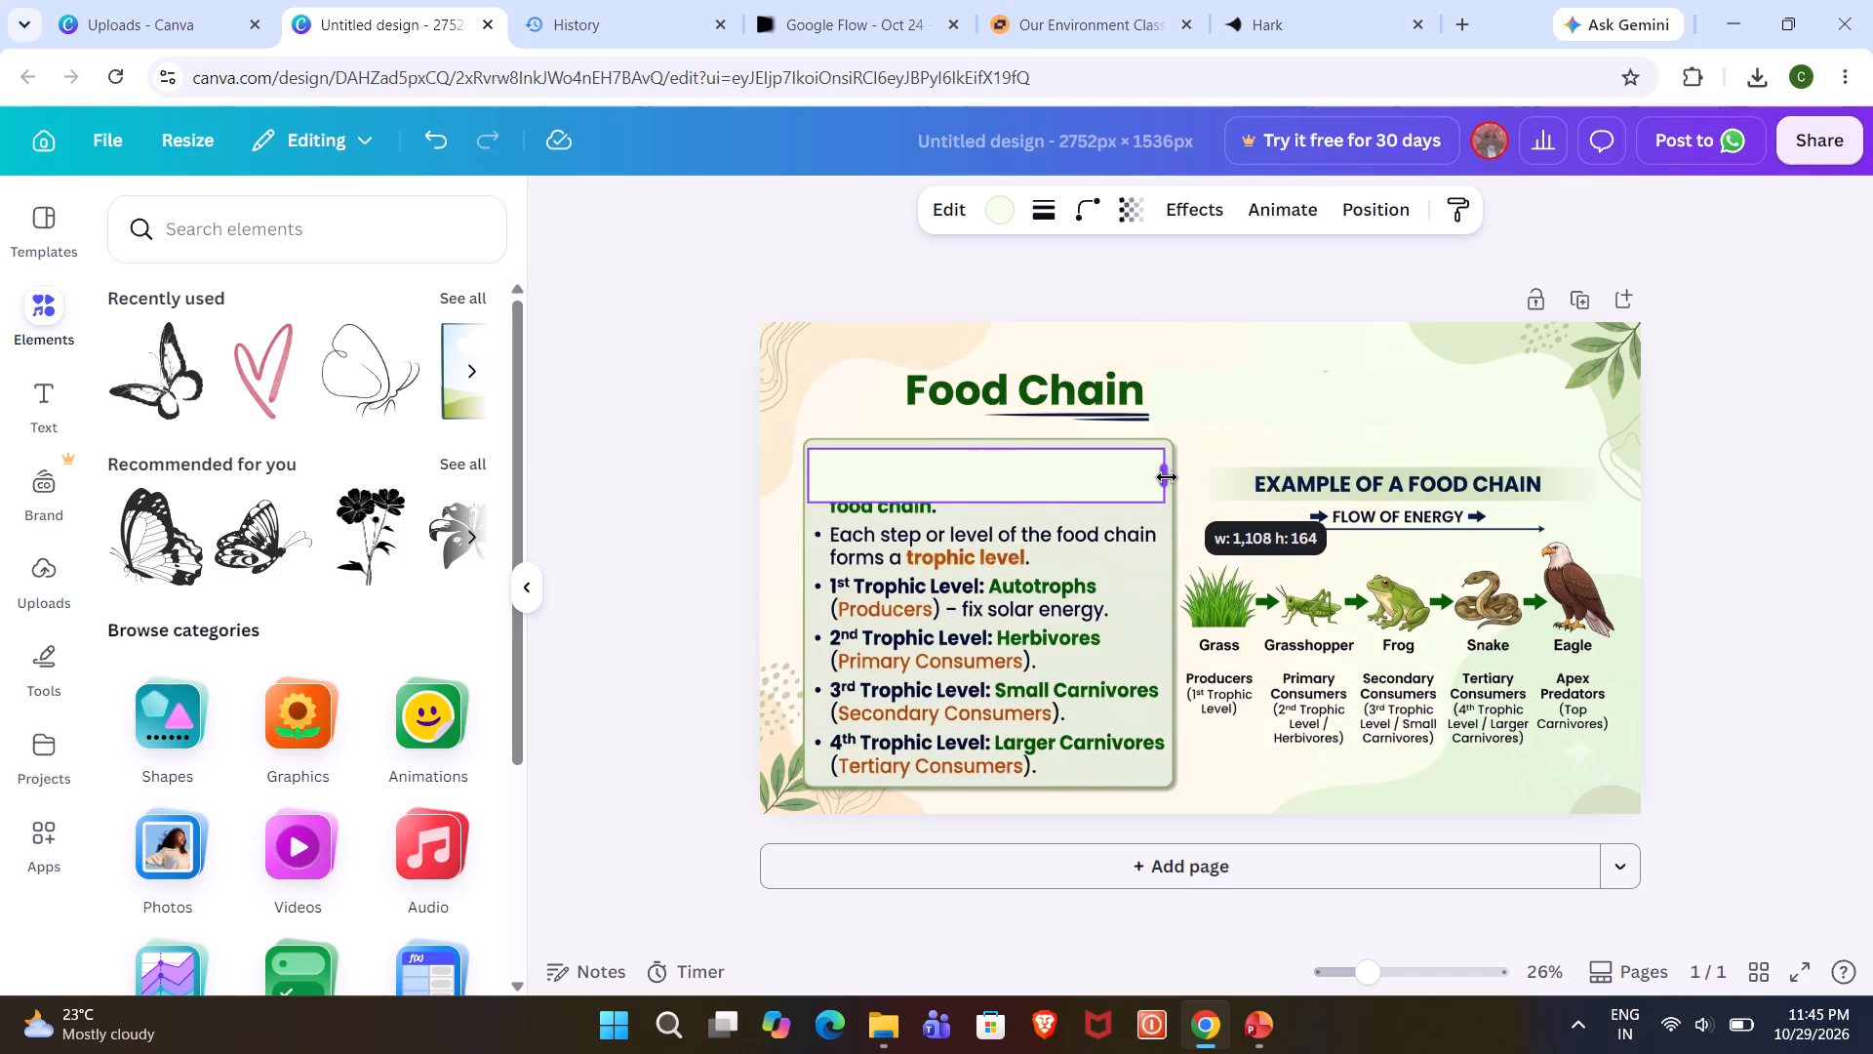
left_click_drag(976, 502, 973, 564)
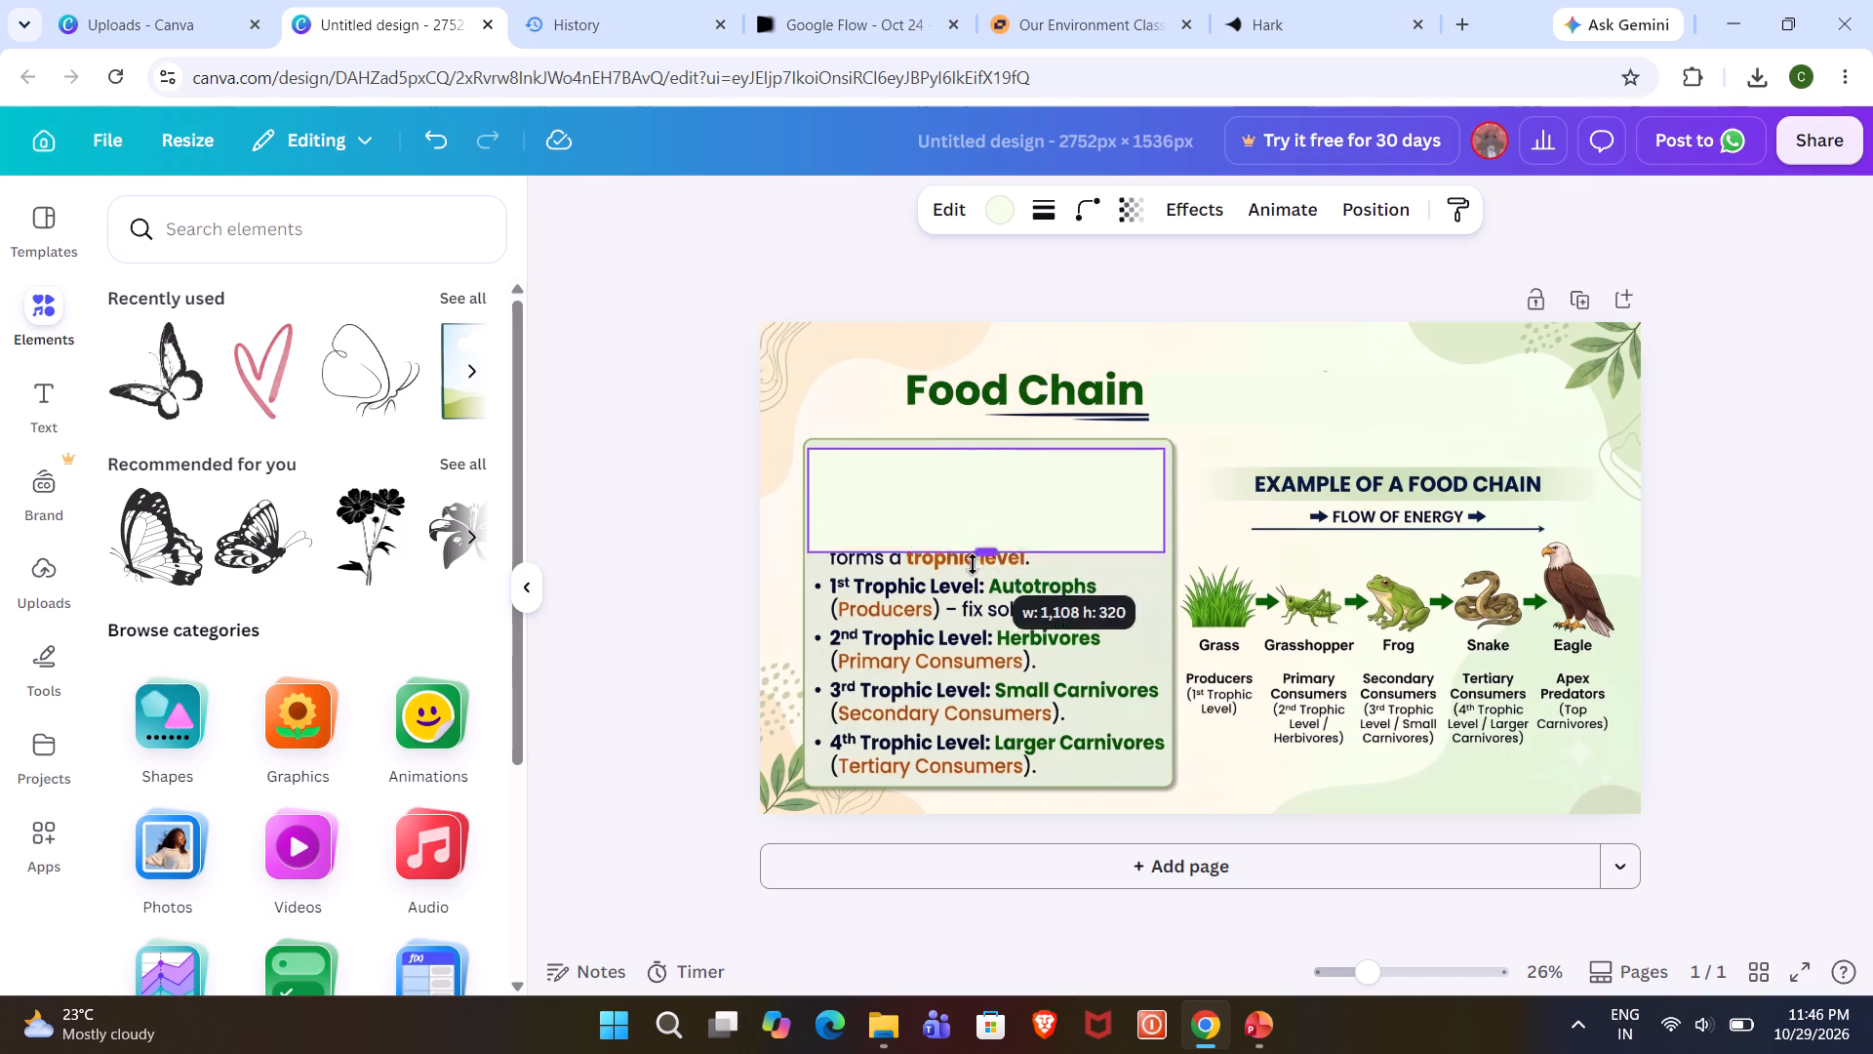
left_click_drag(973, 564, 991, 763)
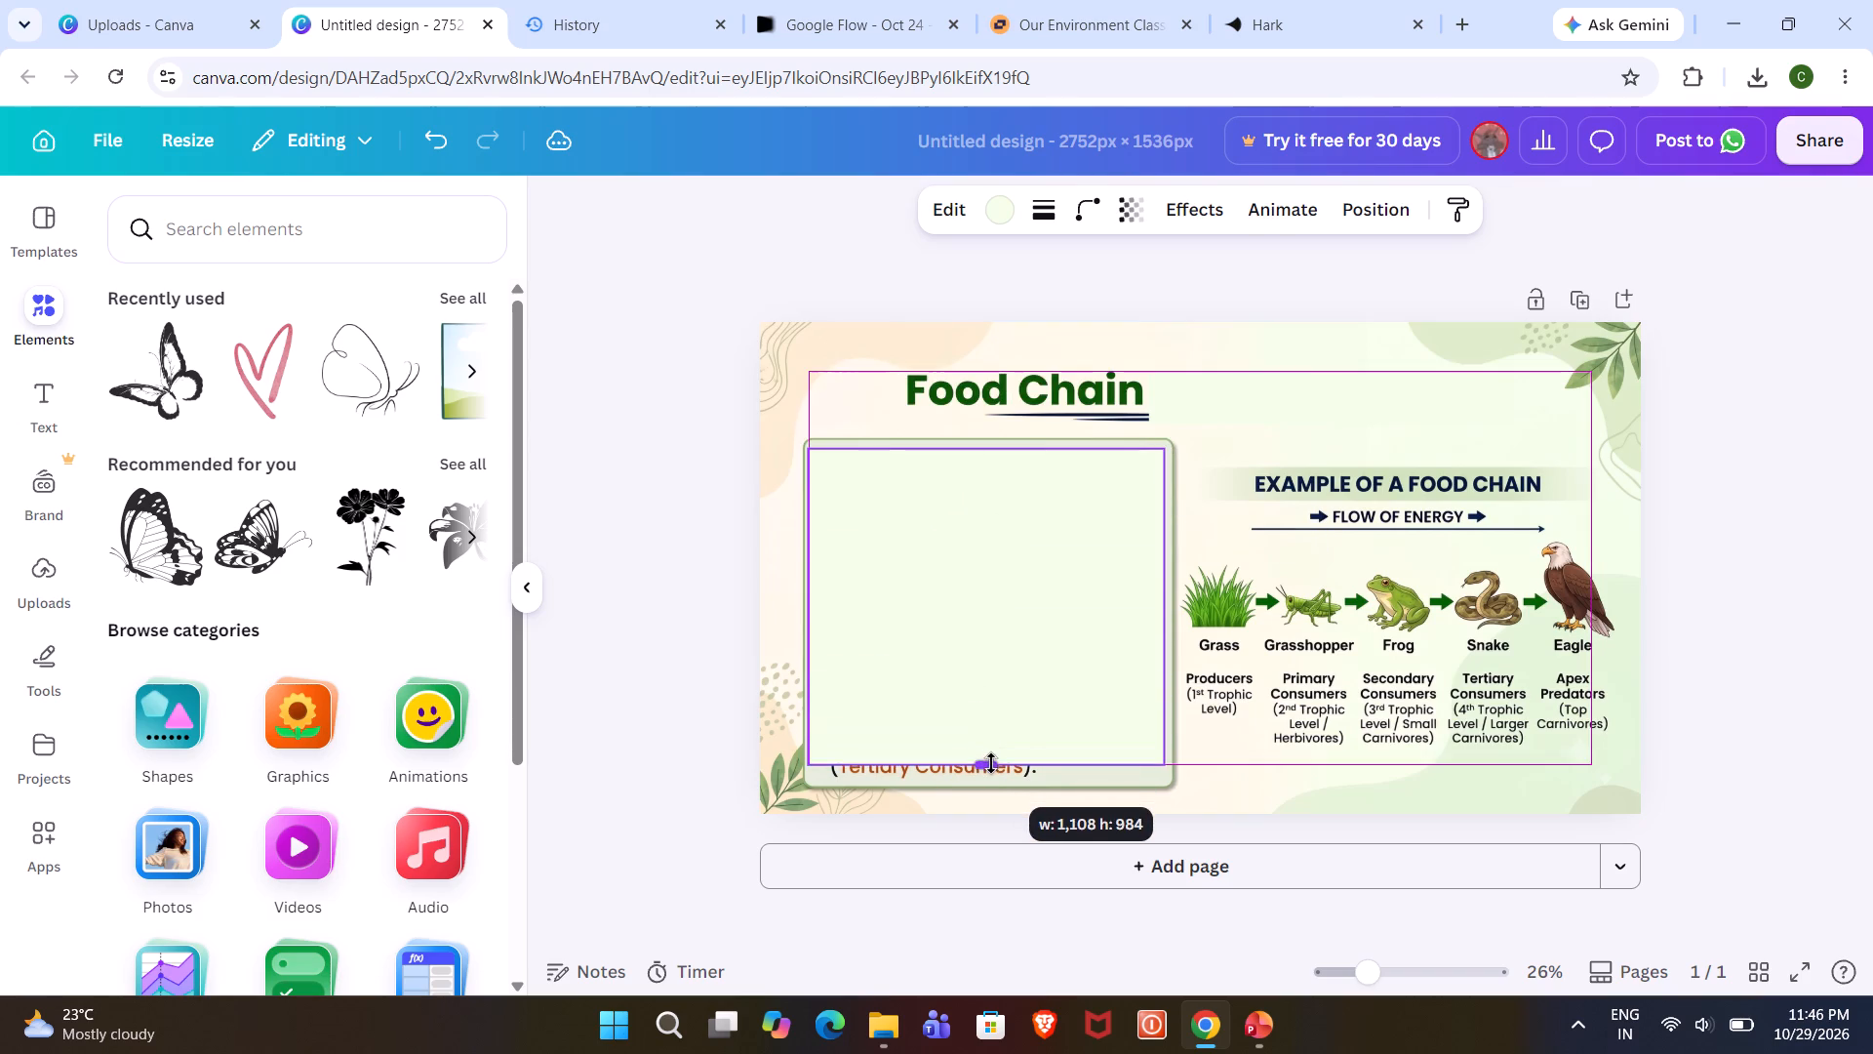
left_click_drag(991, 763, 993, 785)
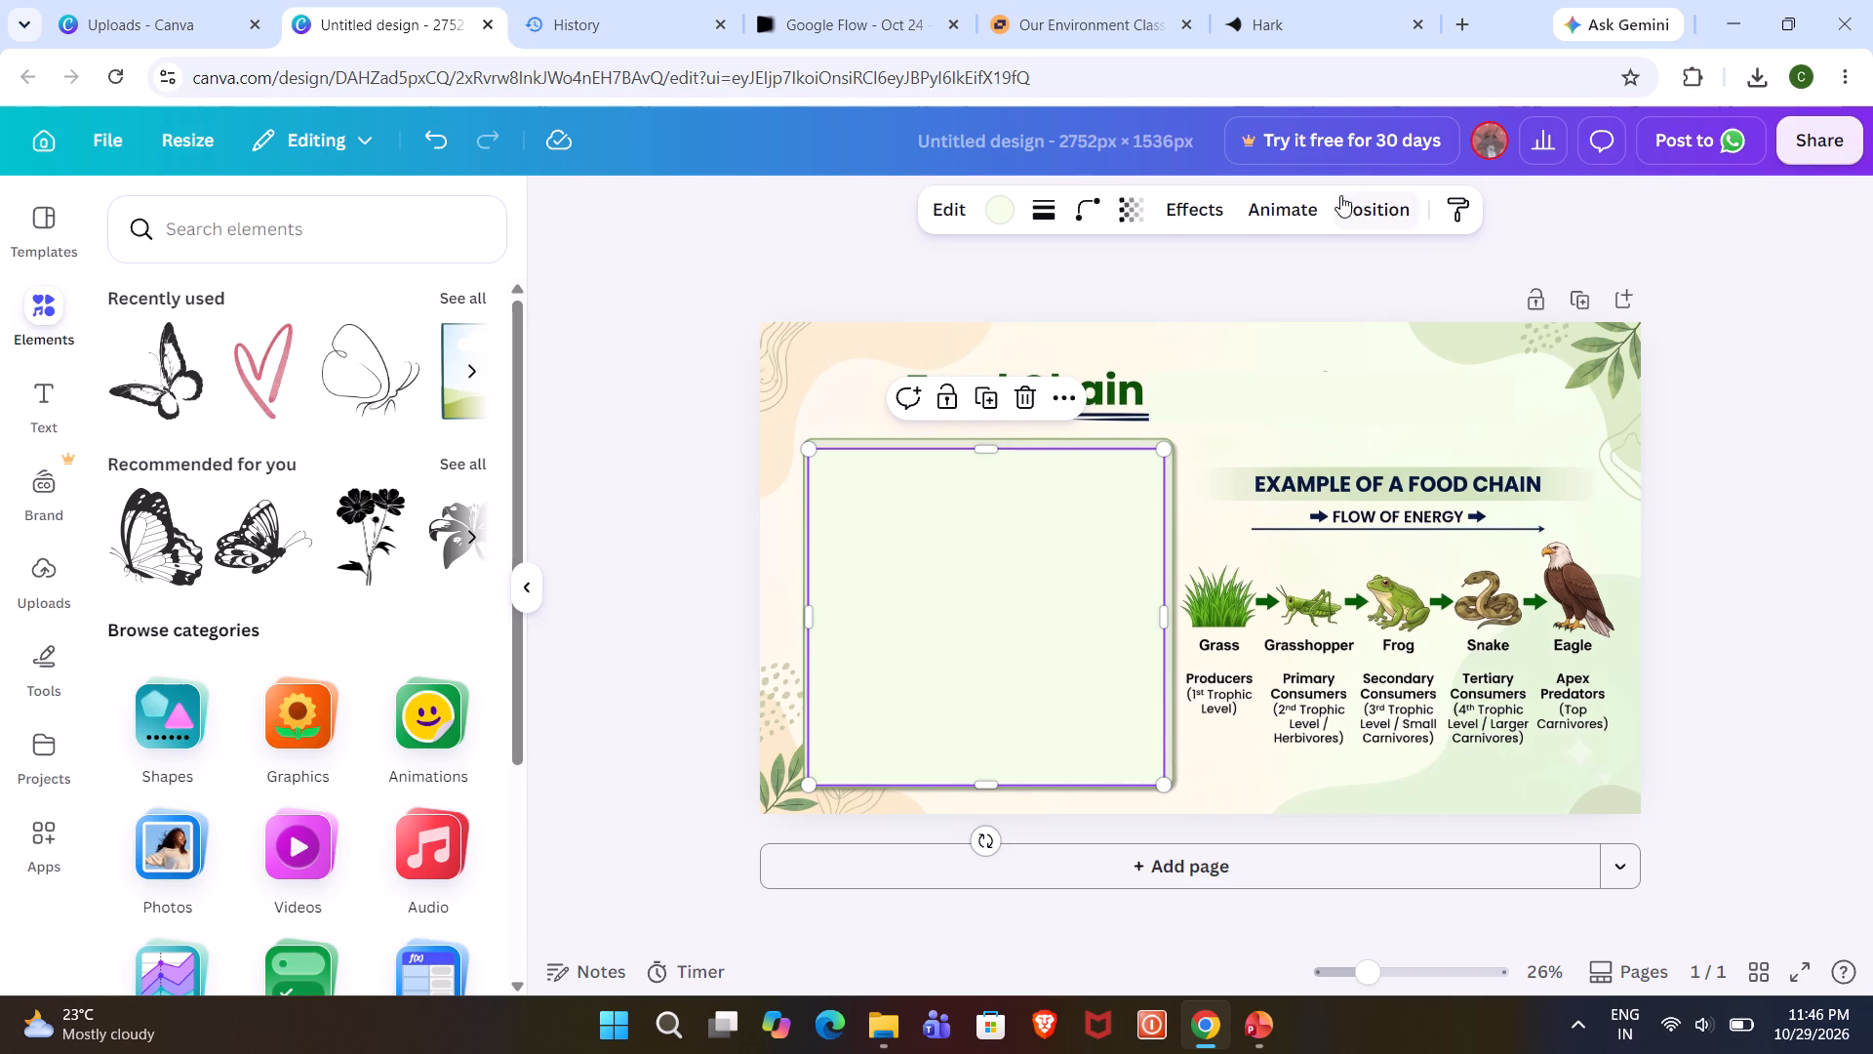
Recolour the rectangle over the bullet text with the grey-green sampled from the text box's top edge.
left_click(997, 208)
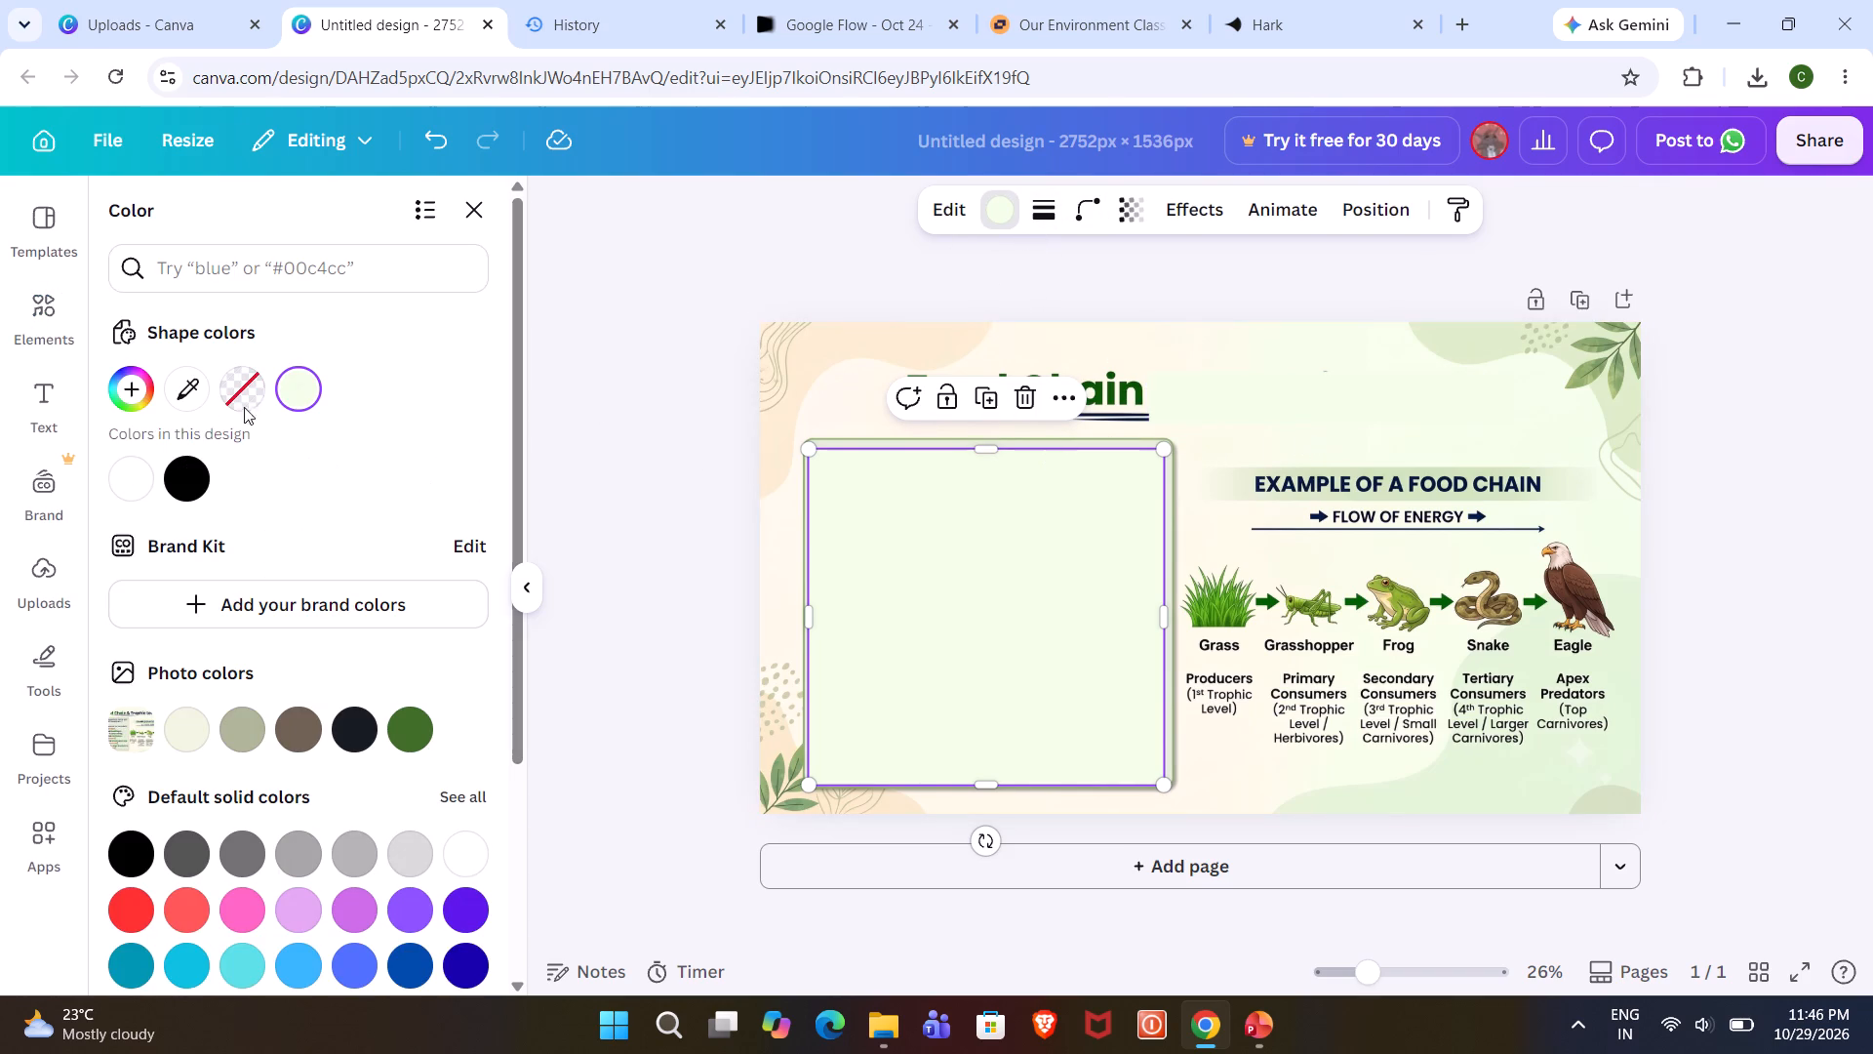
left_click(200, 392)
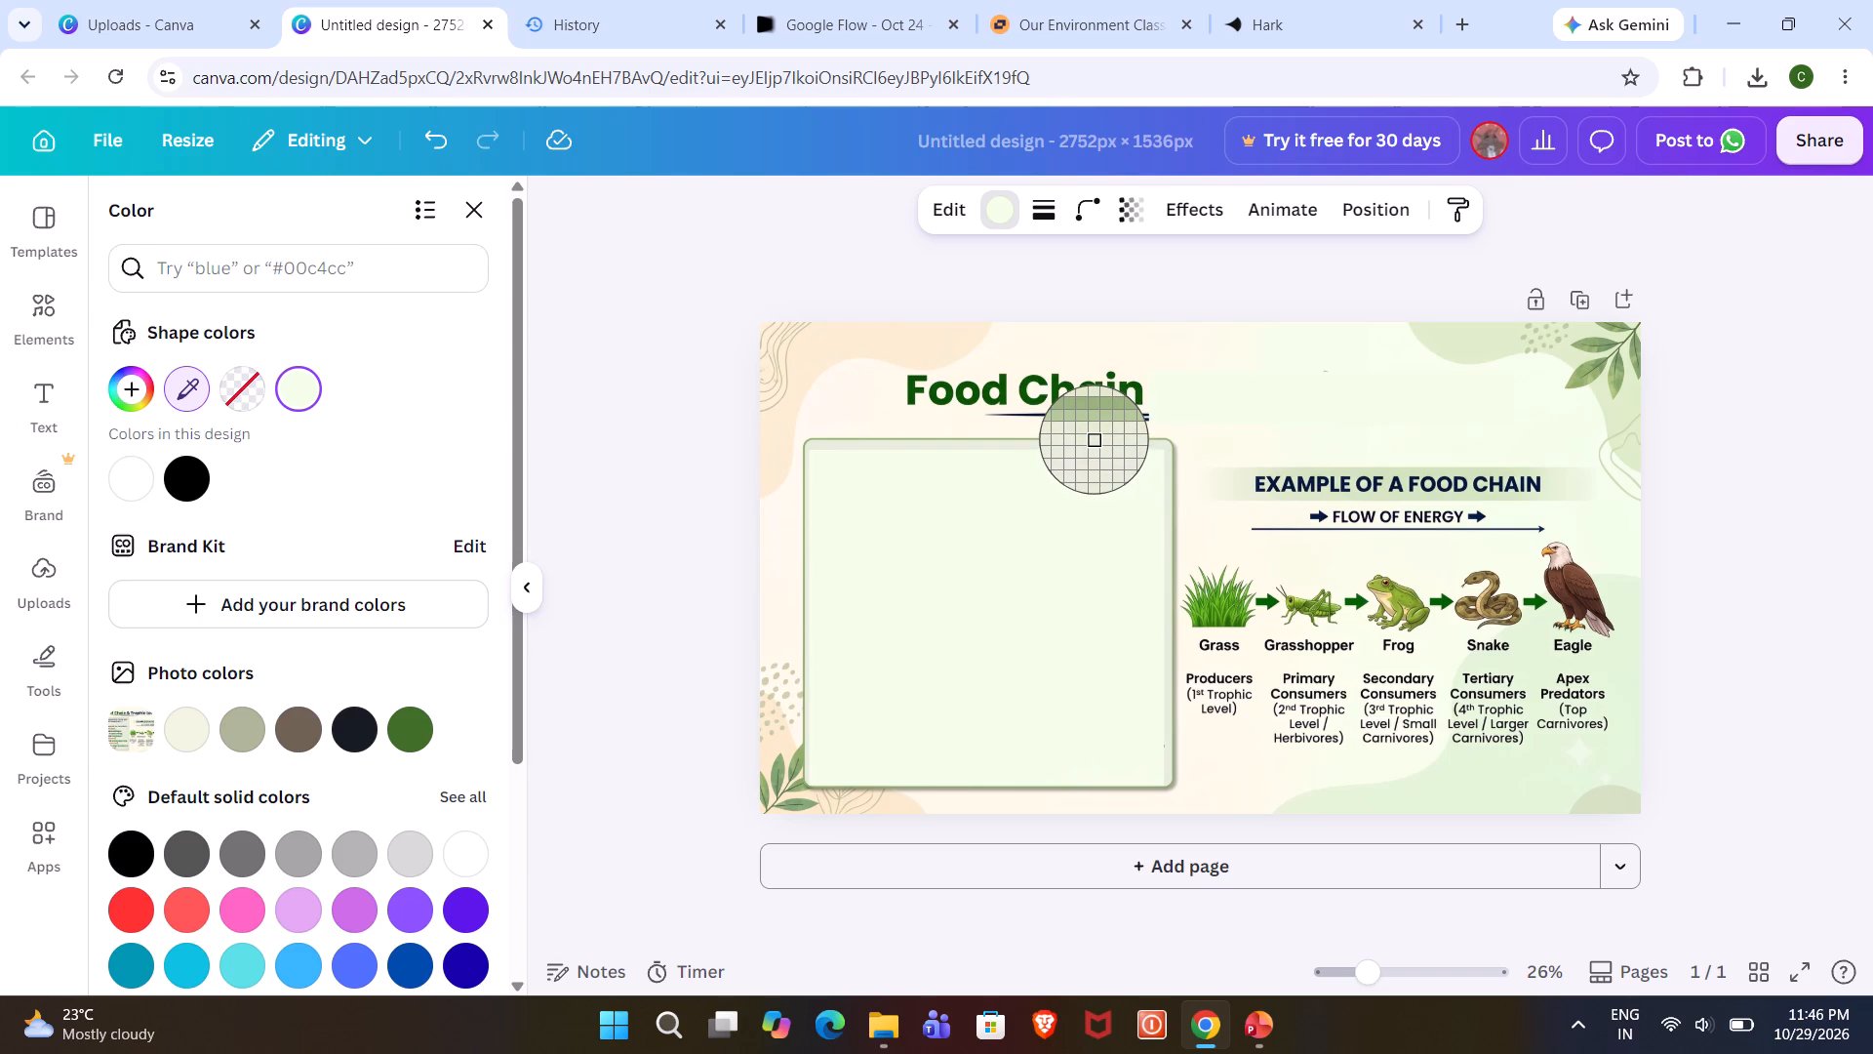
left_click(1095, 439)
left_click(1799, 678)
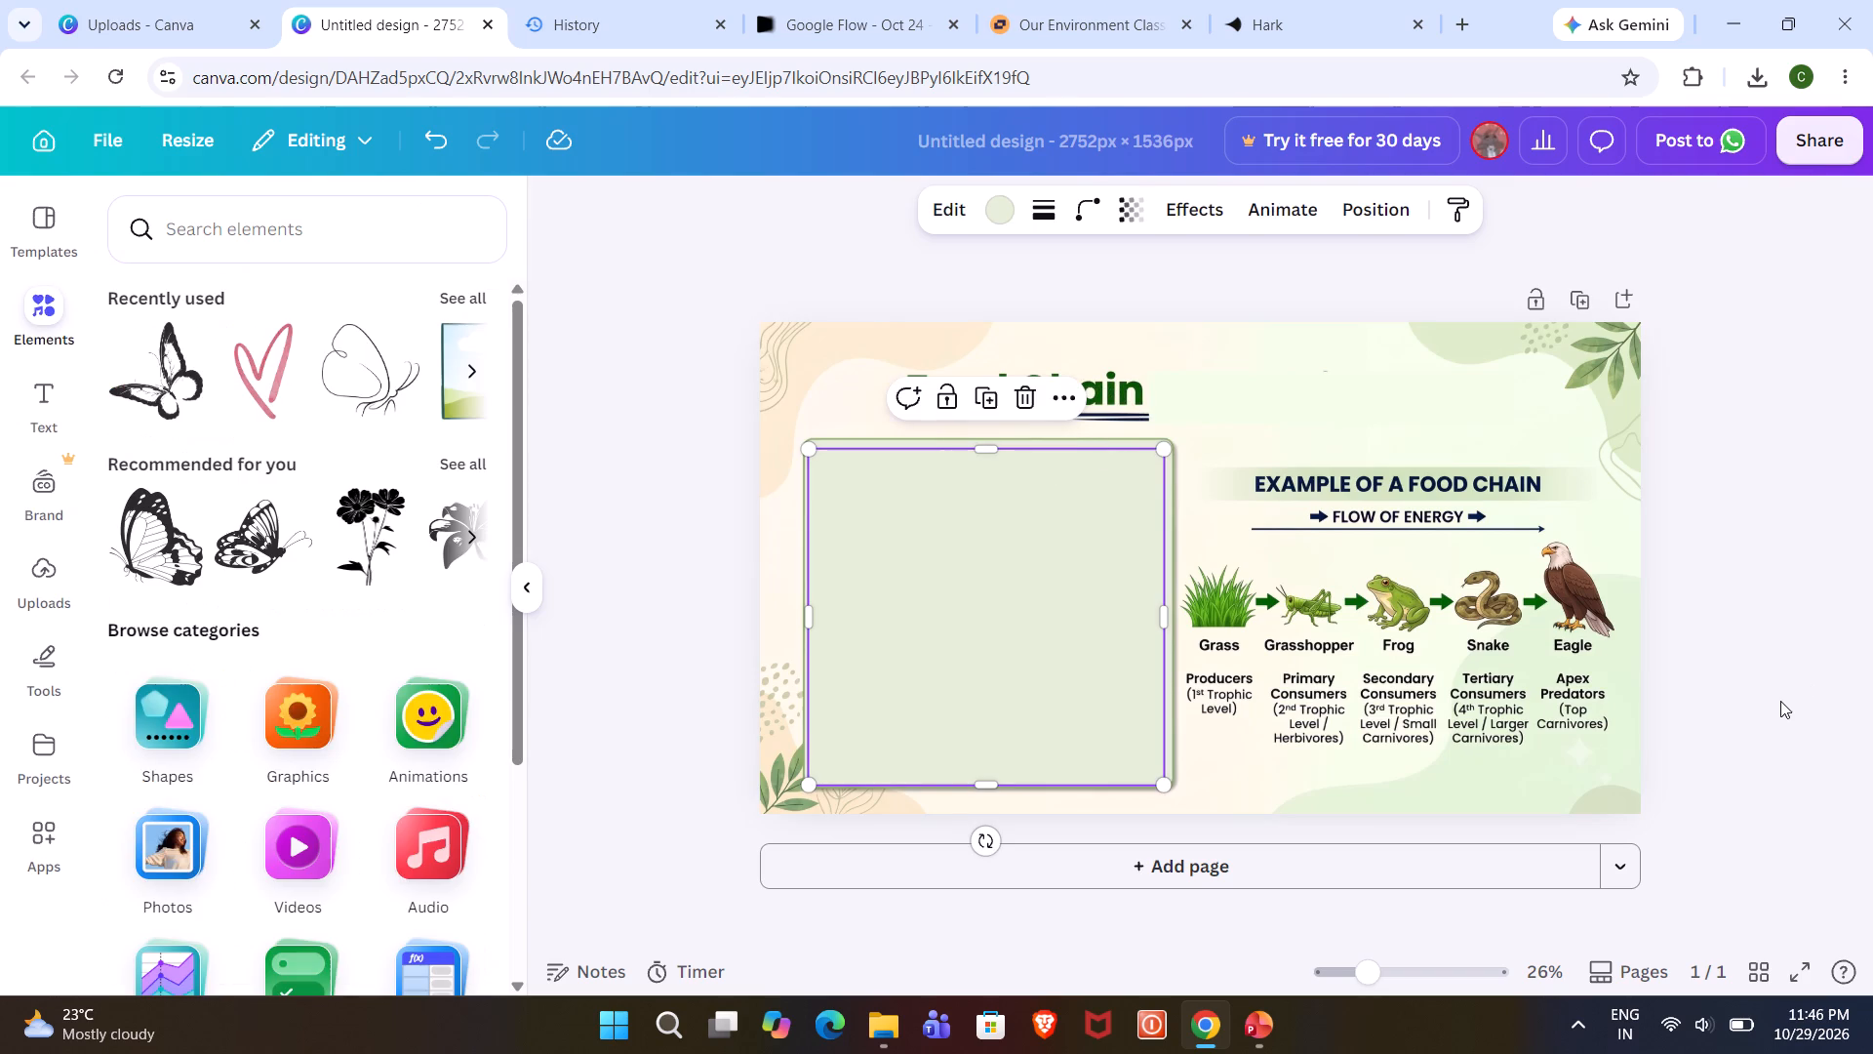
left_click(1803, 647)
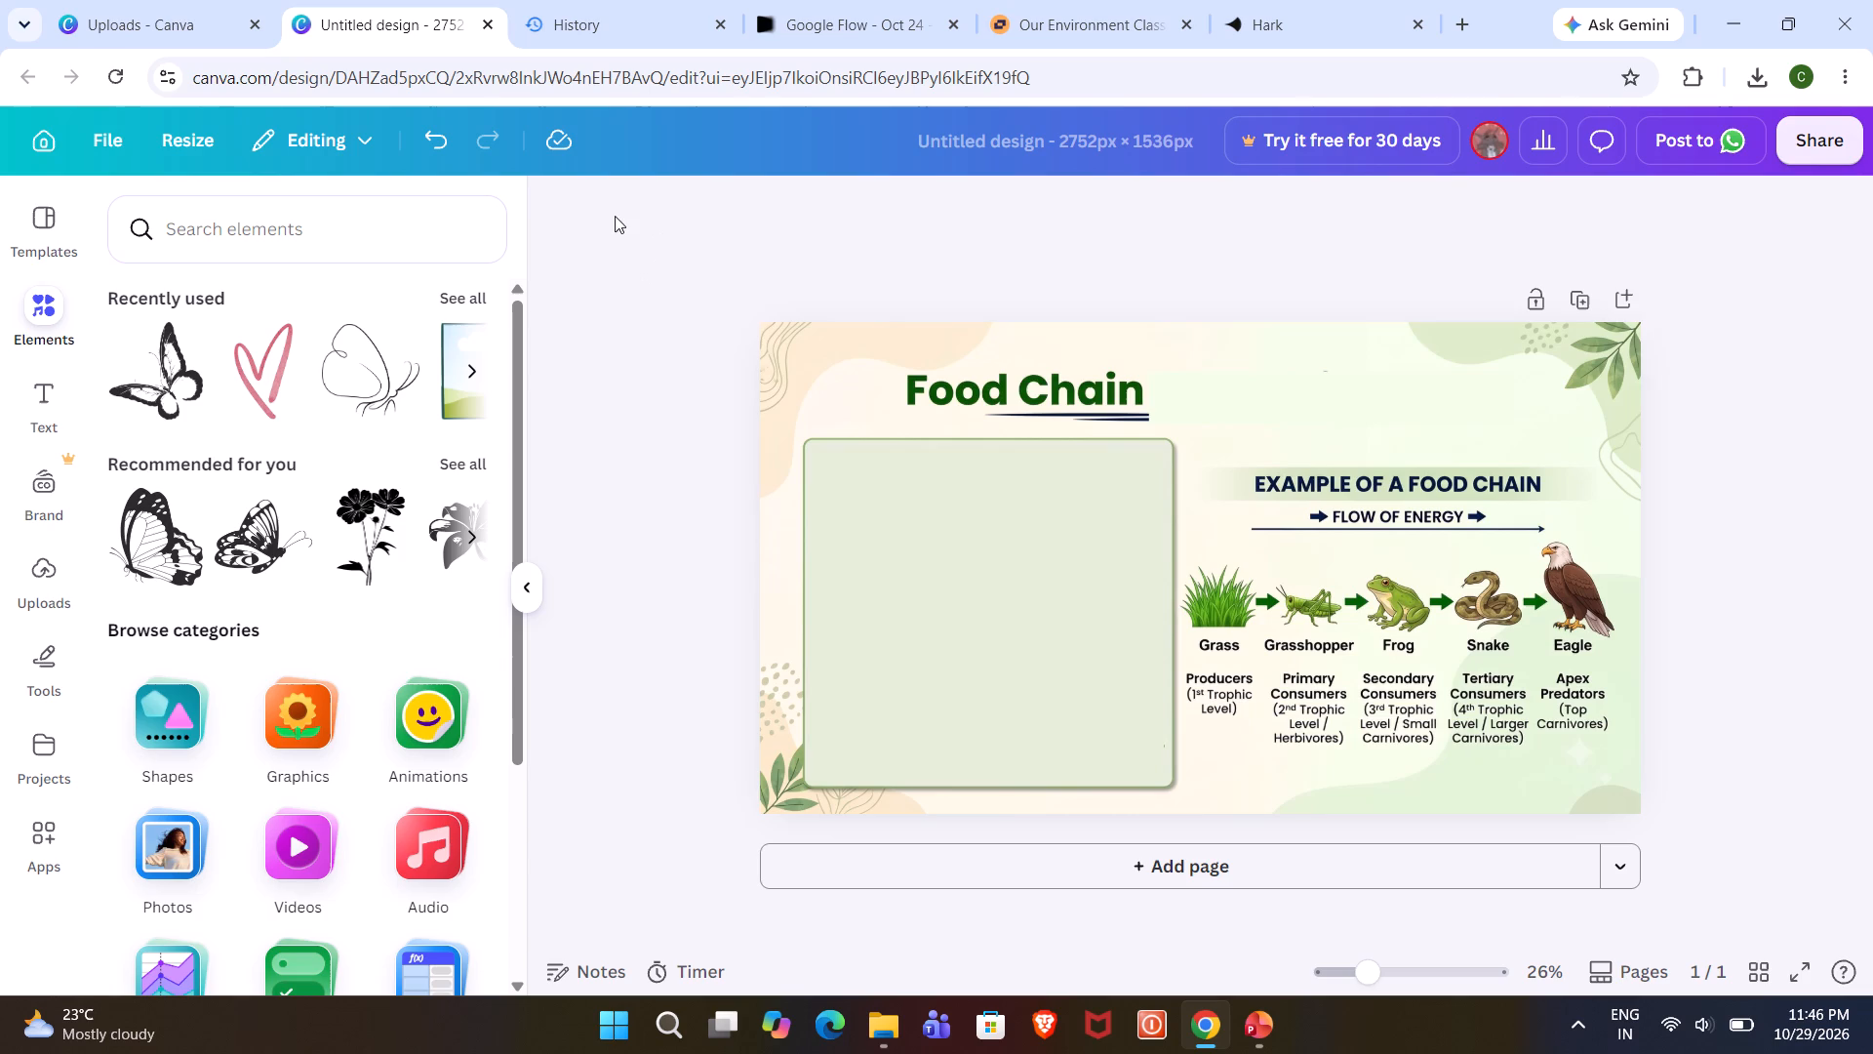
Group everything on the page, the slide image and both covering rectangles, into a single object.
left_click(908, 515)
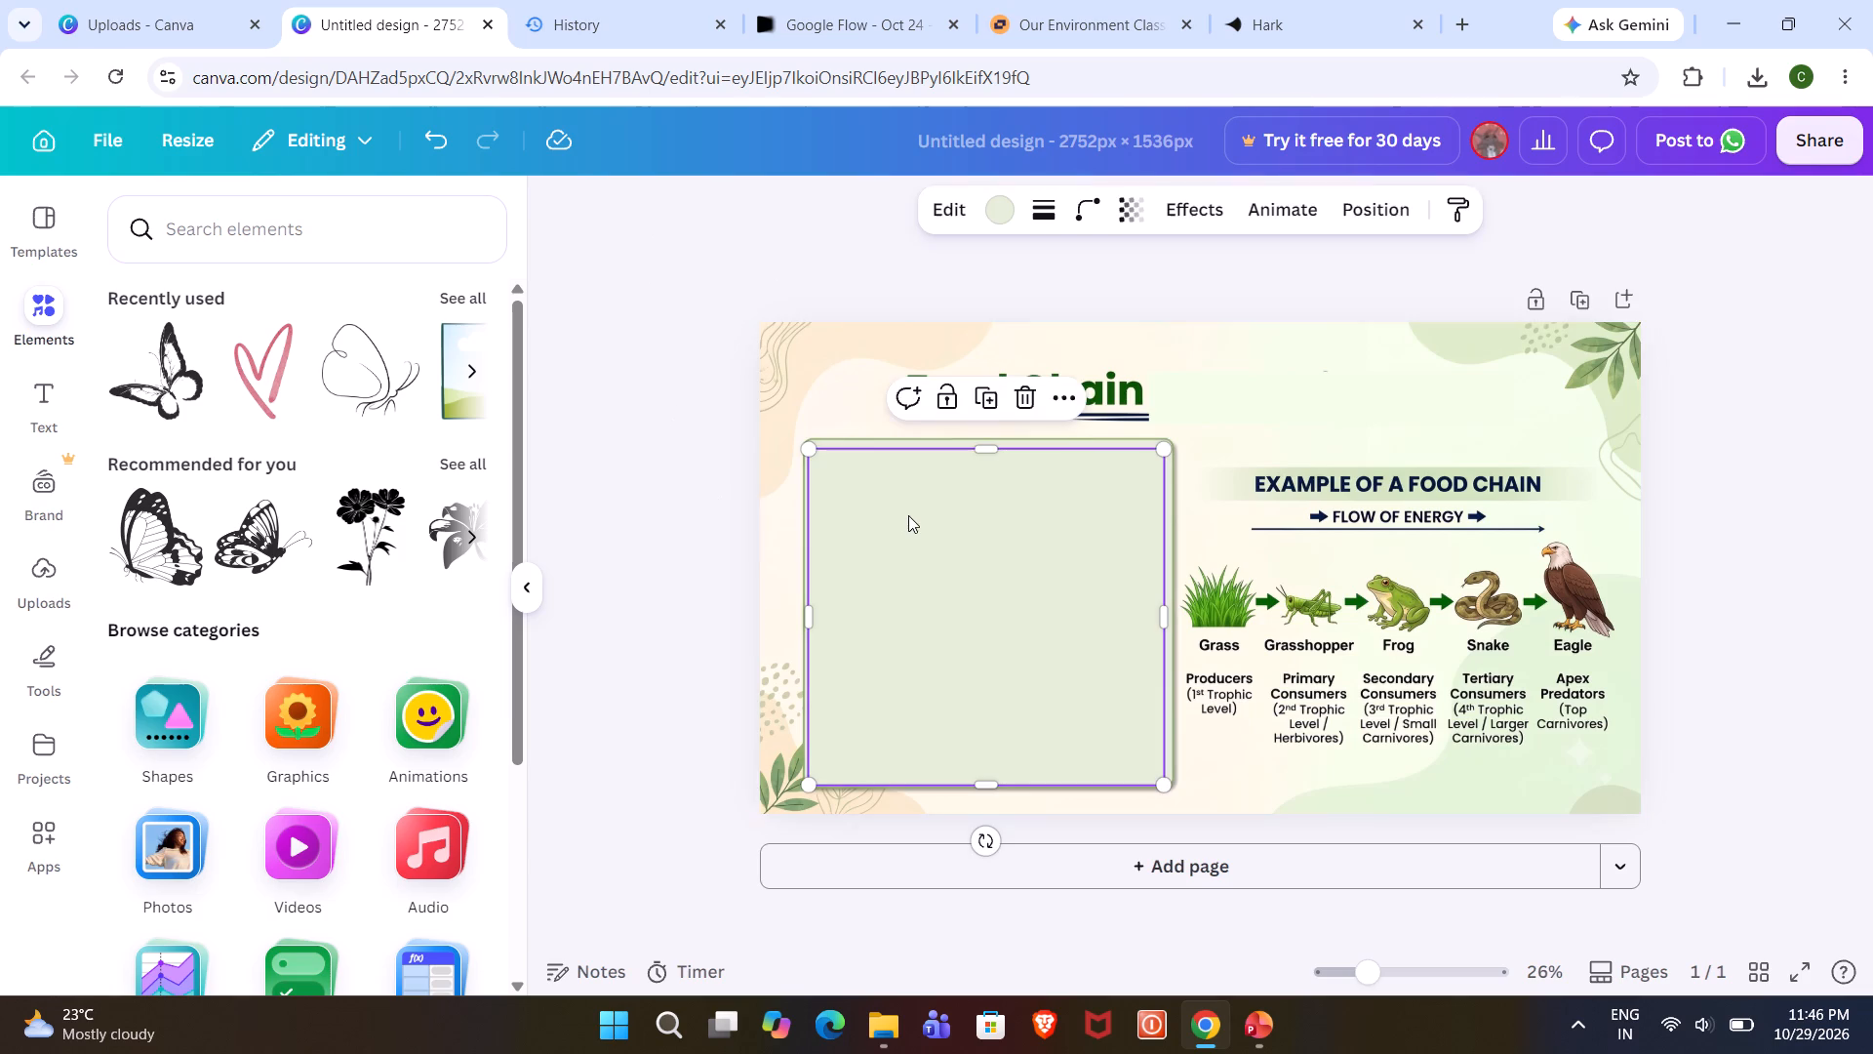
key("ctrl+a")
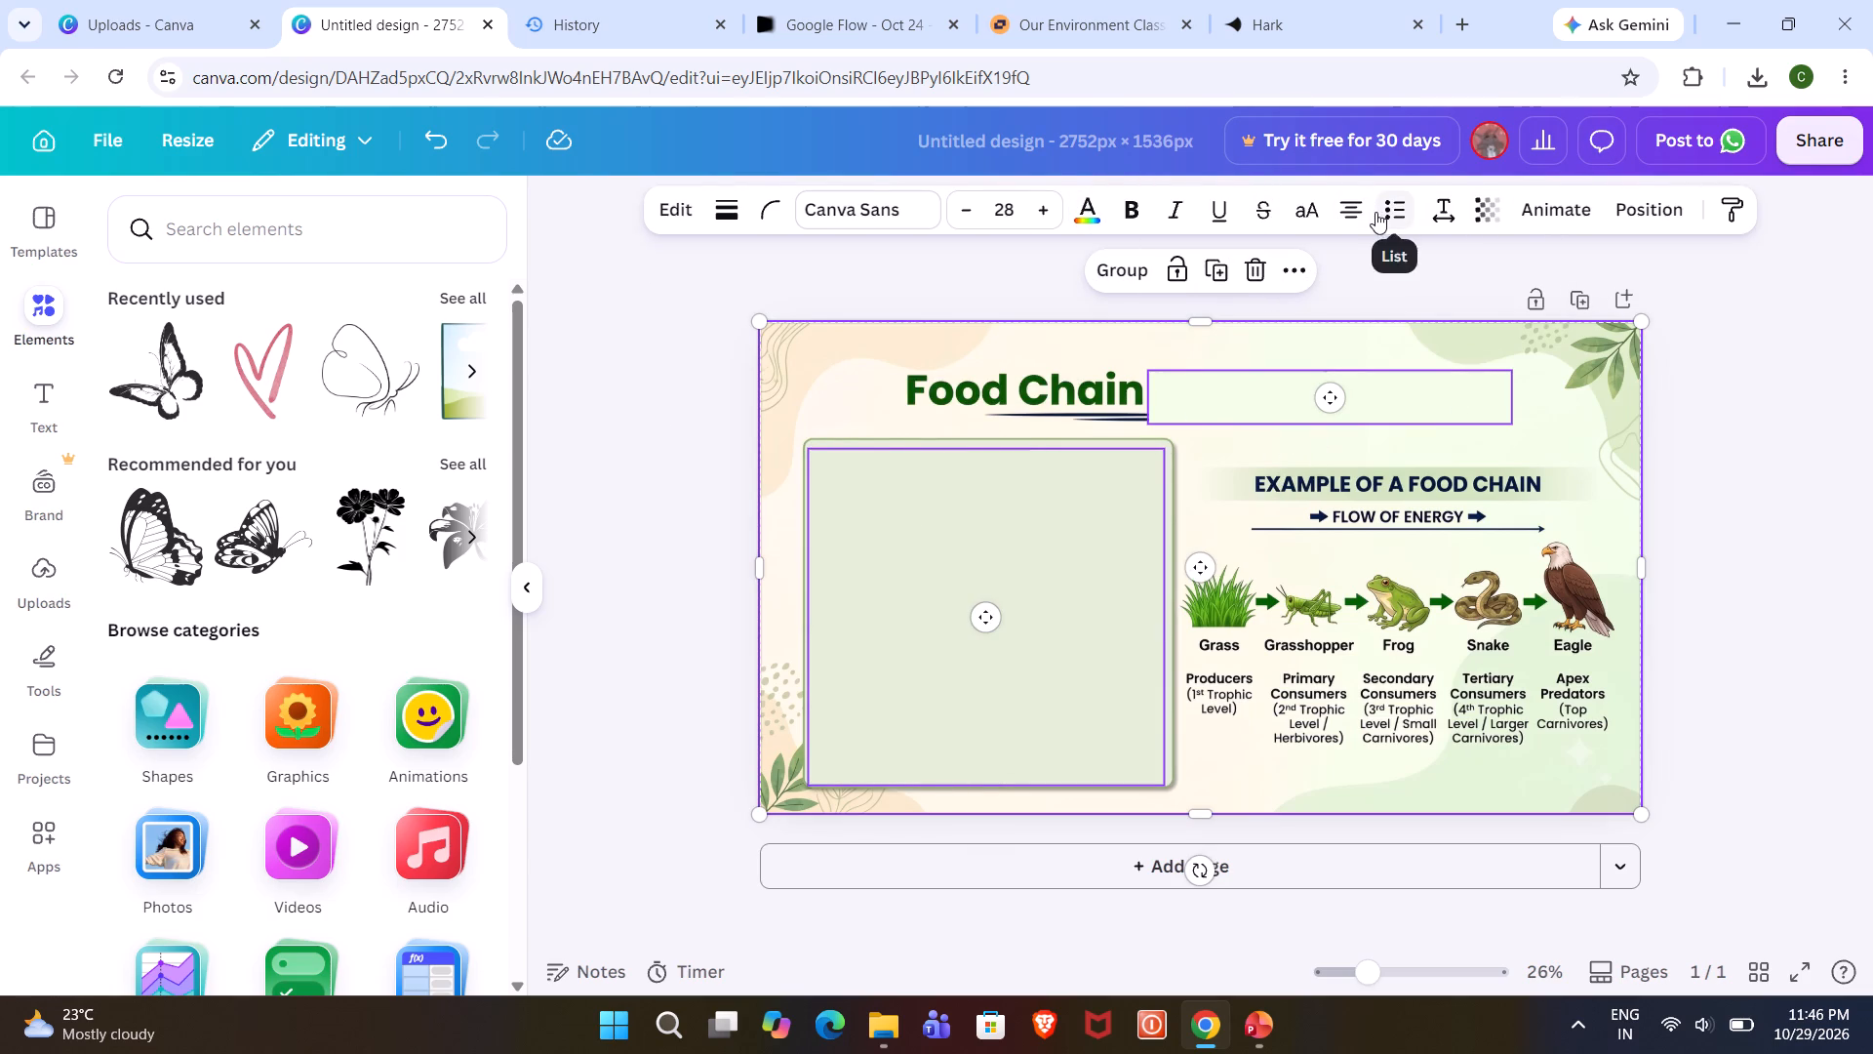
left_click(1131, 266)
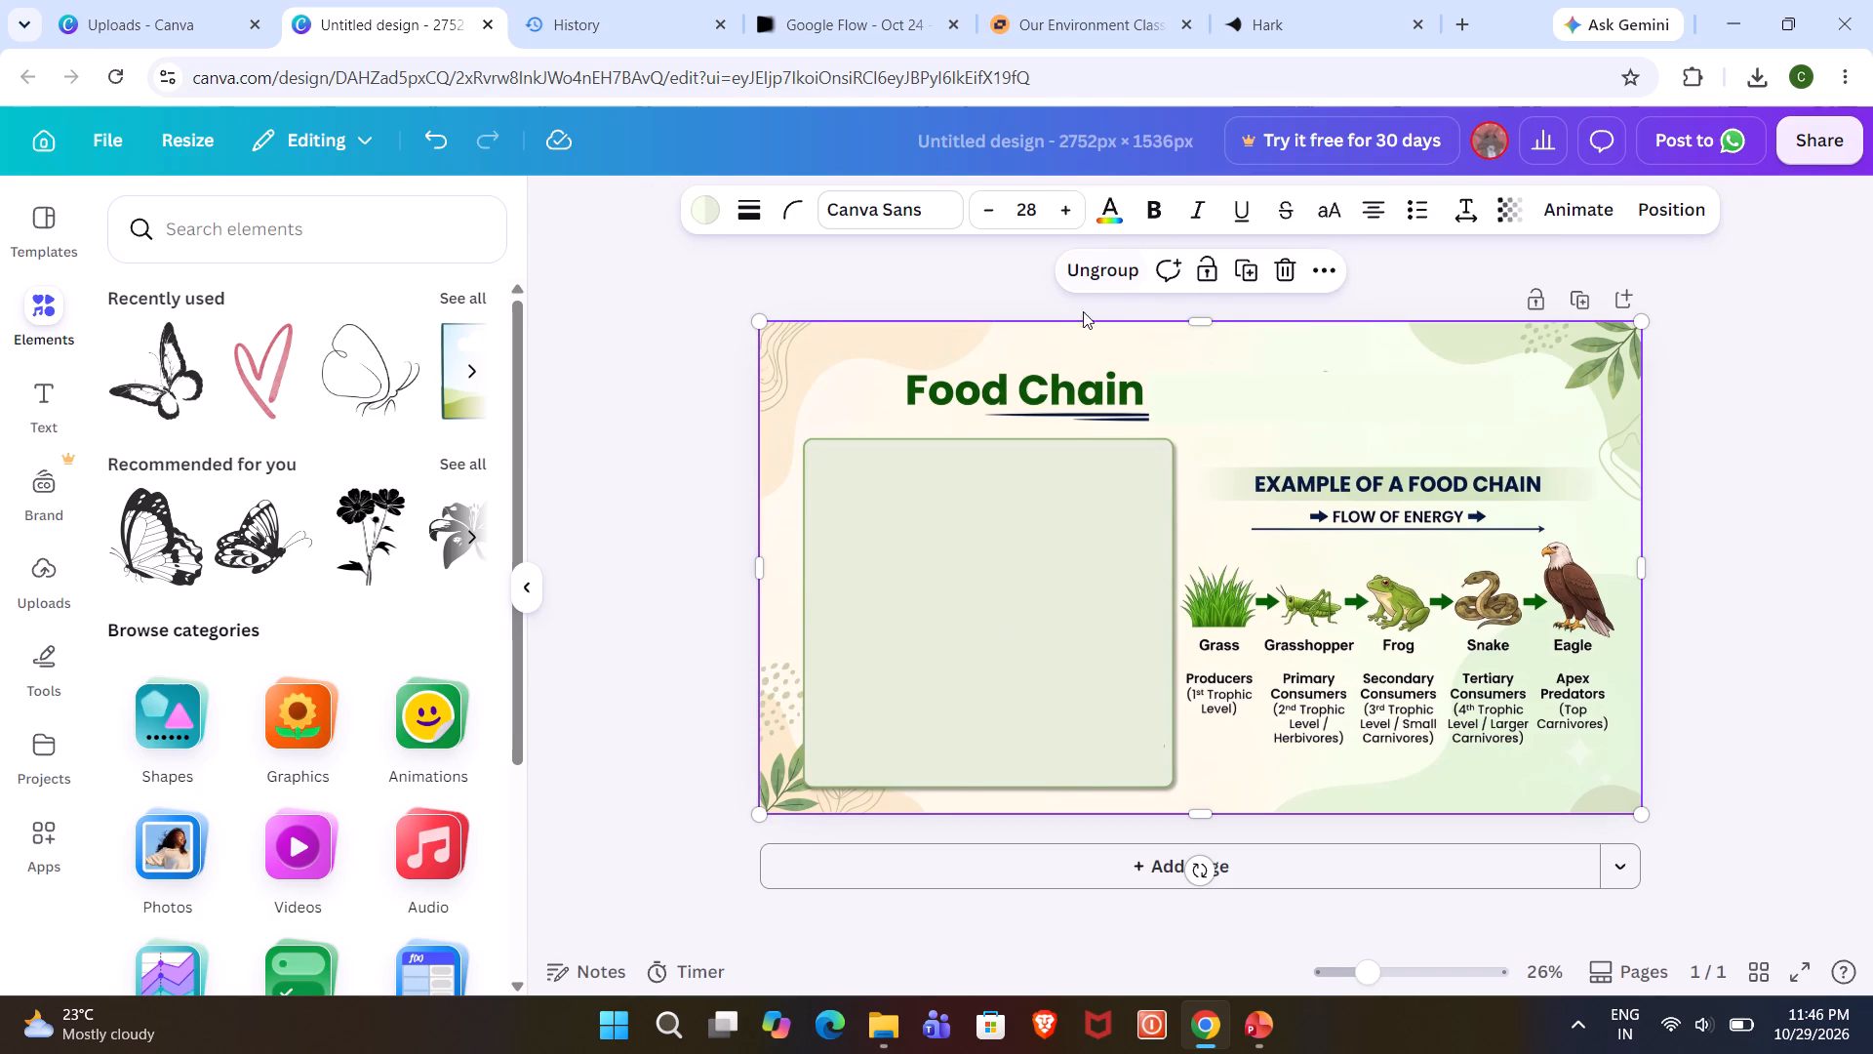
left_click(822, 272)
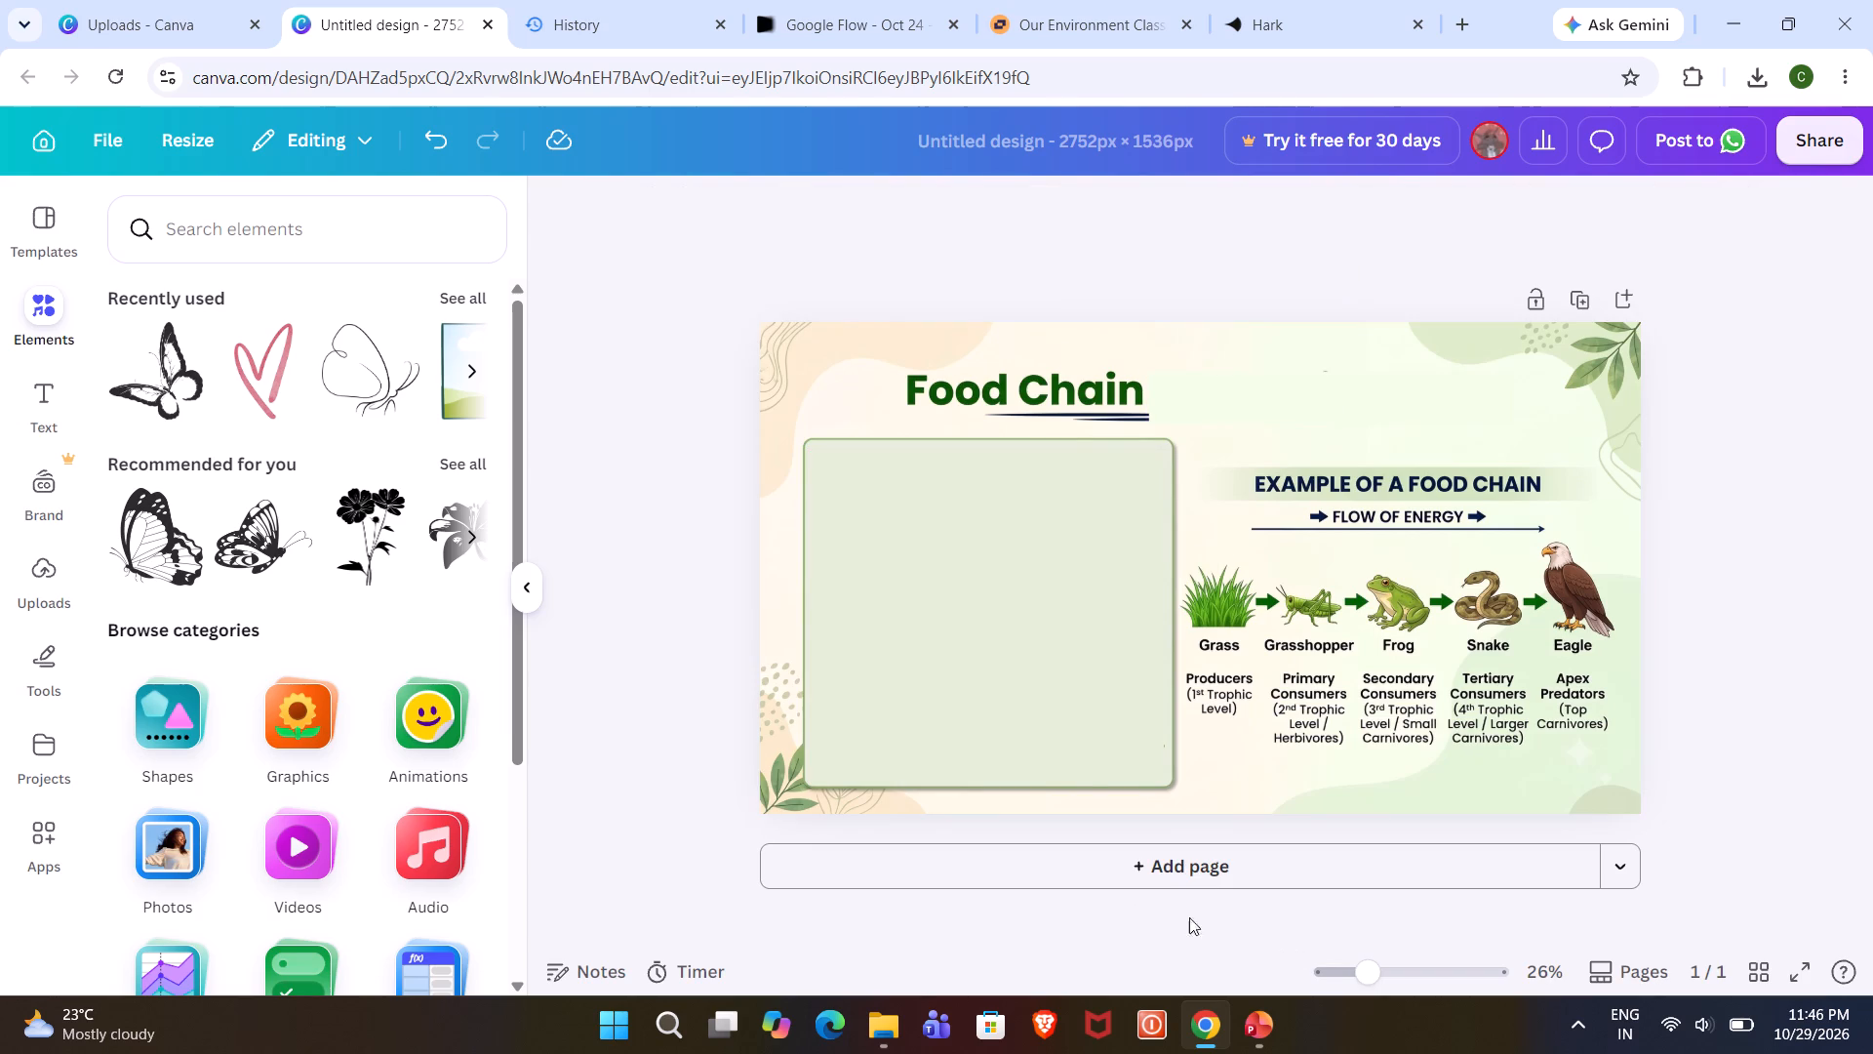
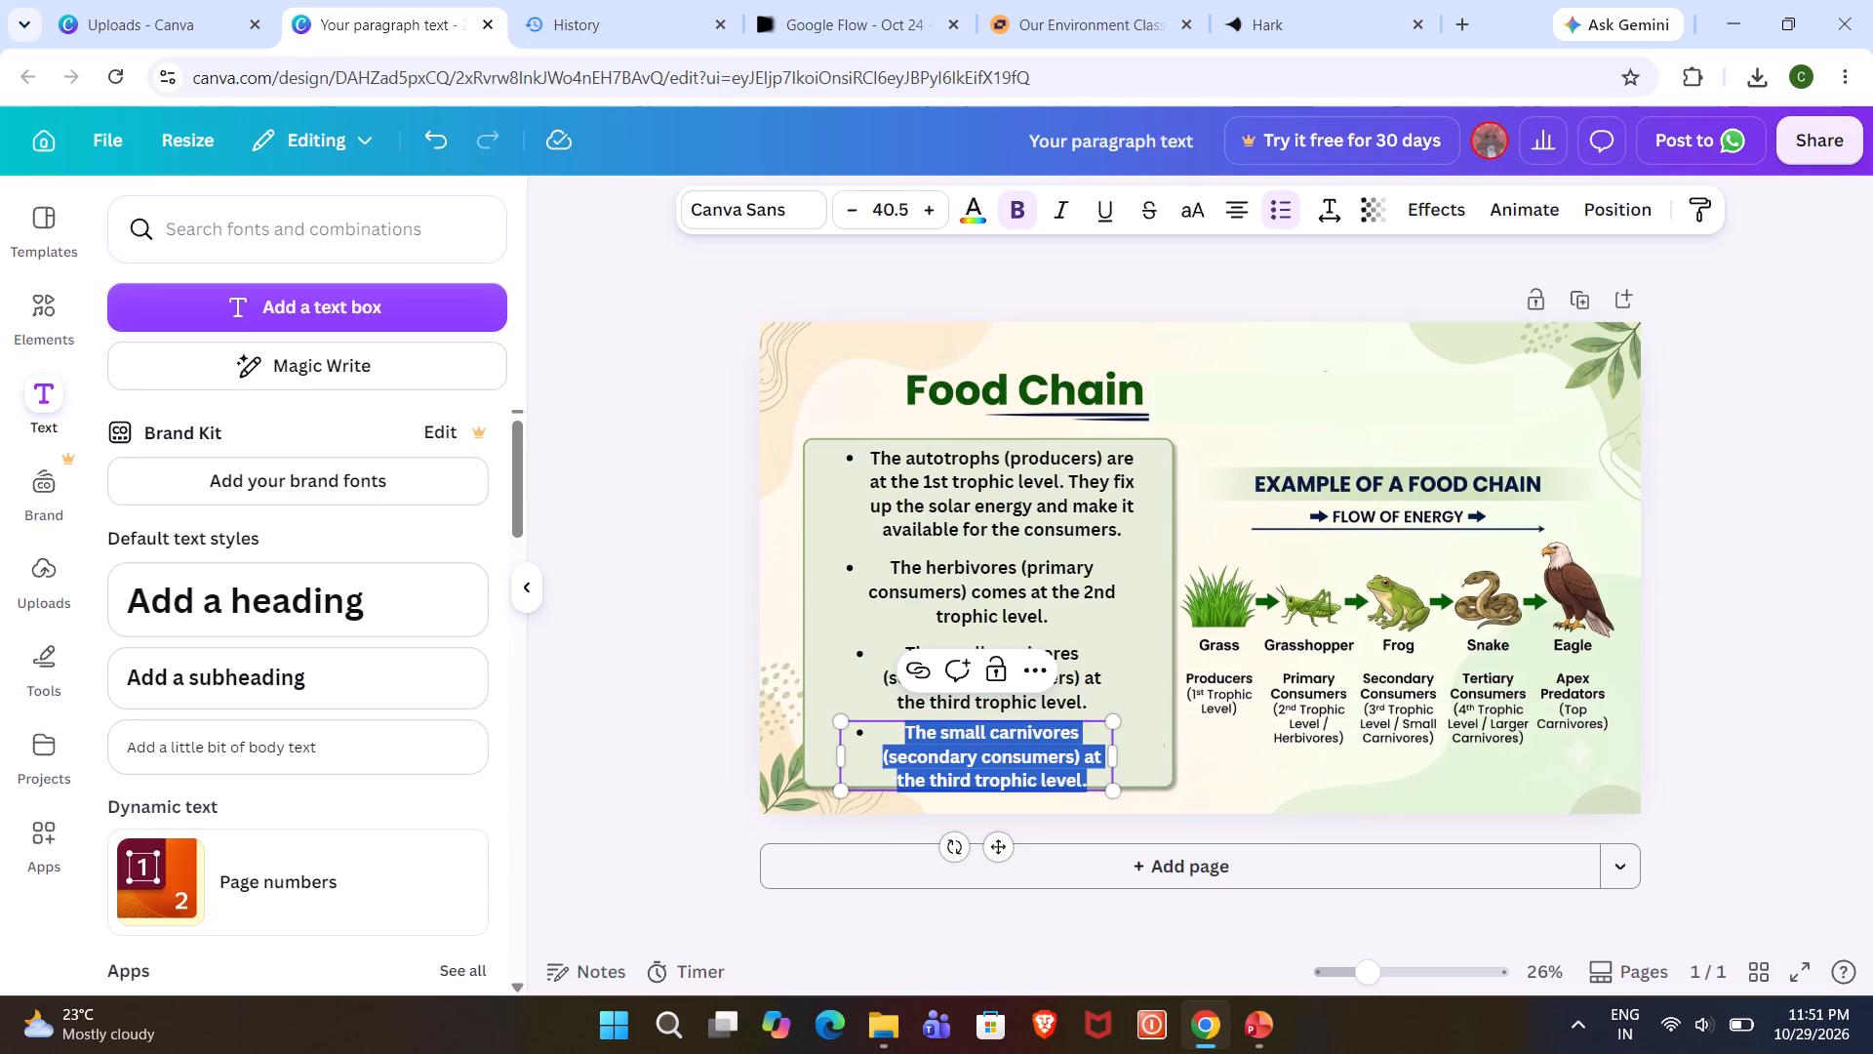
key("ctrl+v")
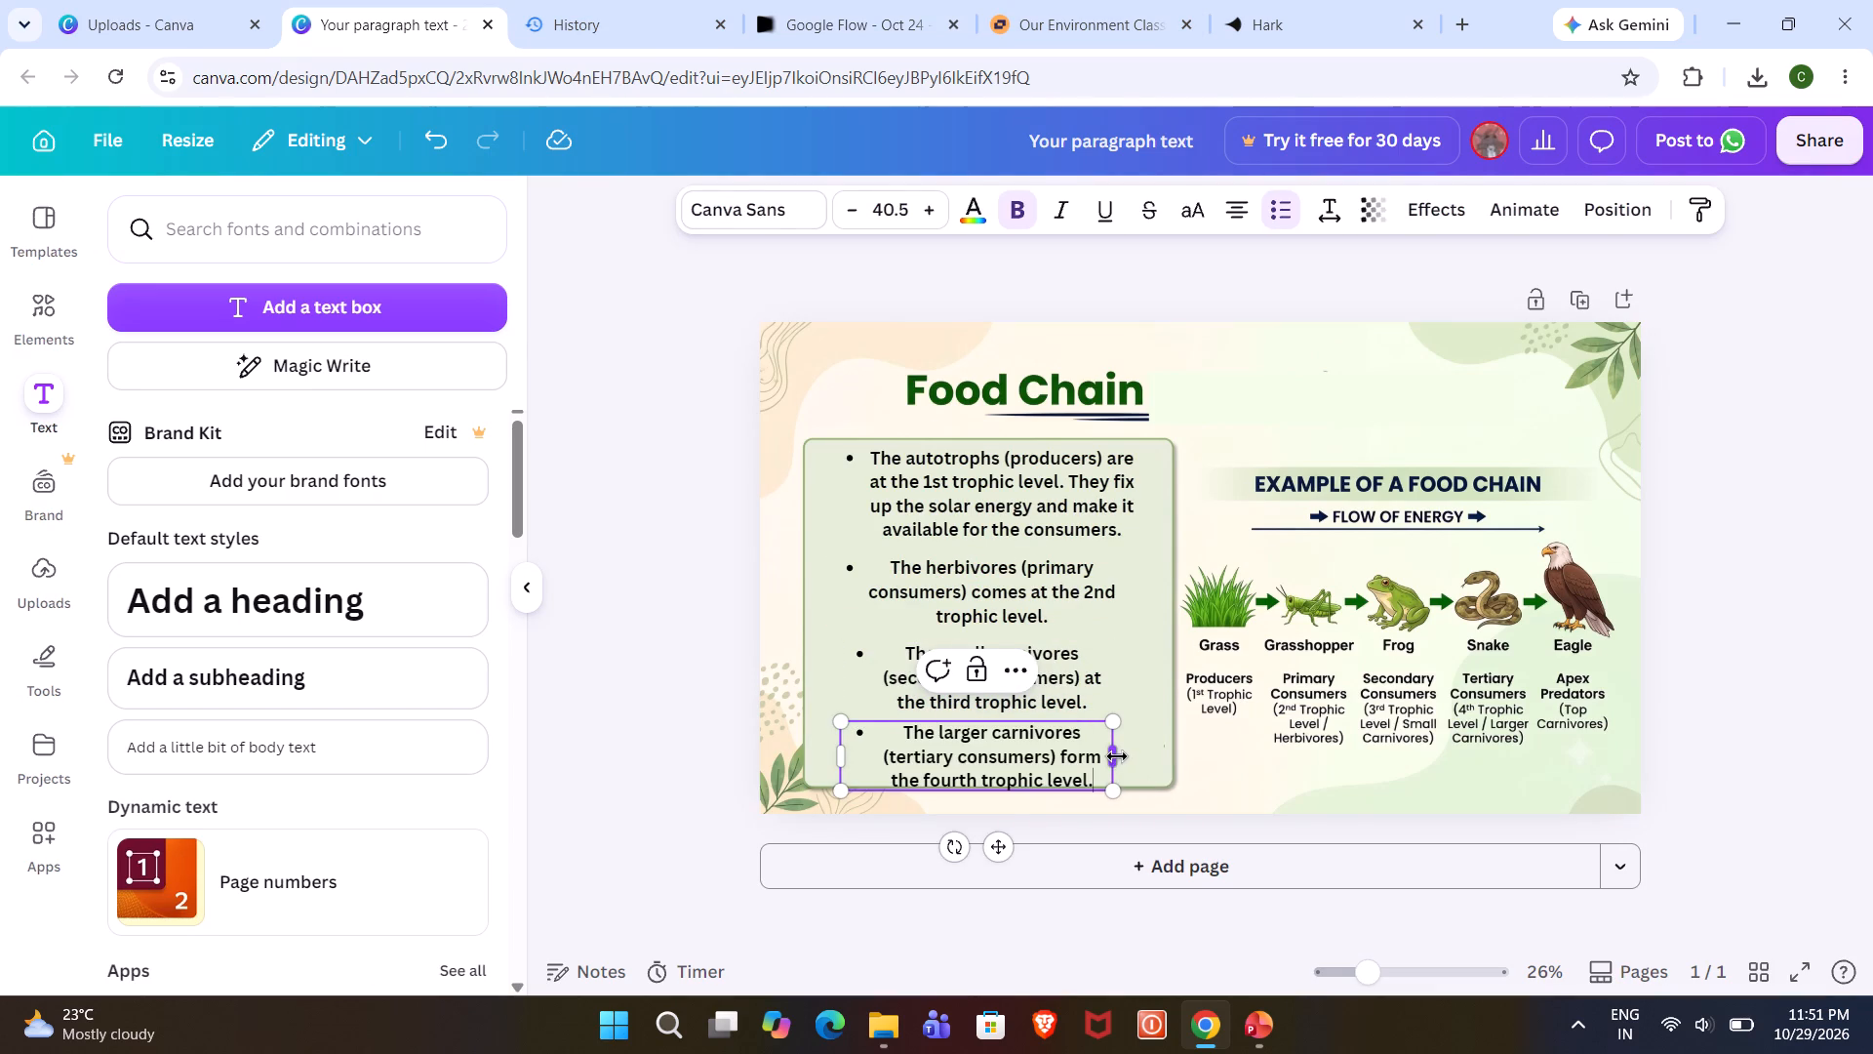
left_click_drag(1115, 756, 1135, 759)
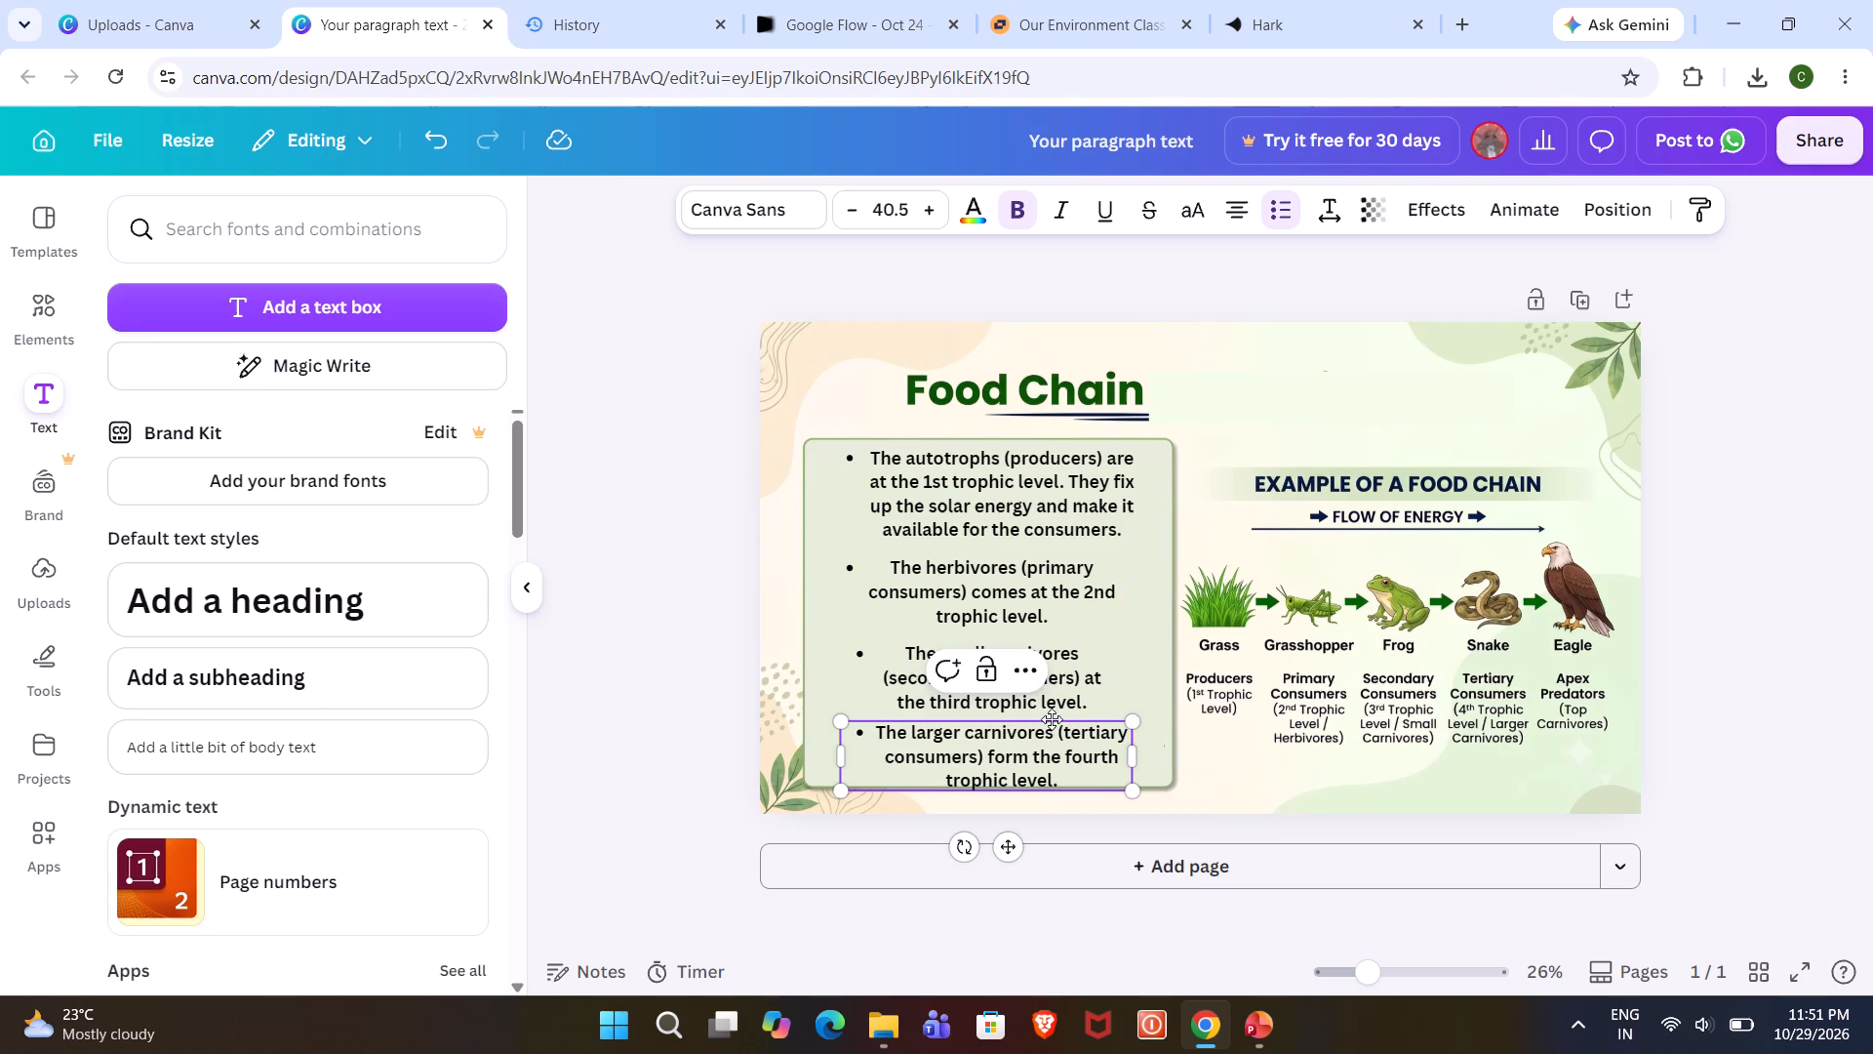
left_click(1755, 652)
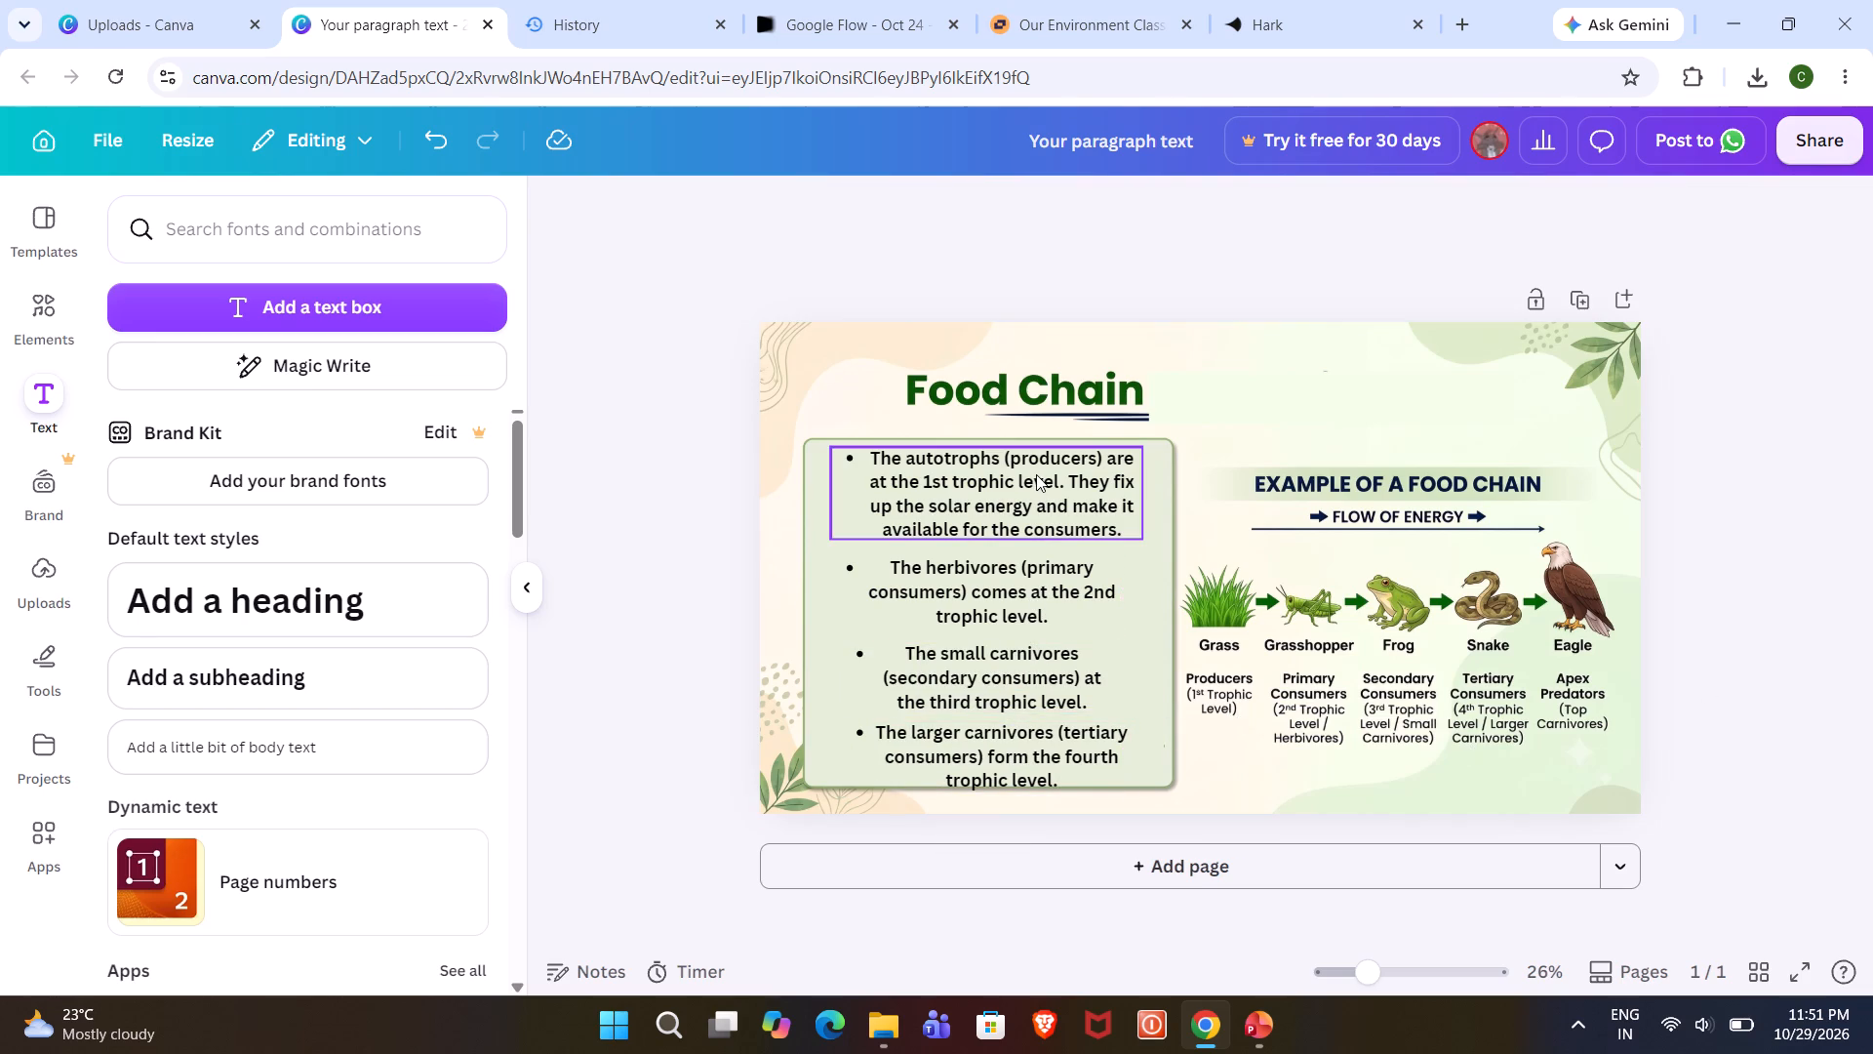
Move the herbivores text box slightly up, closer to the autotrophs bullet and left-aligned with it.
left_click(991, 566)
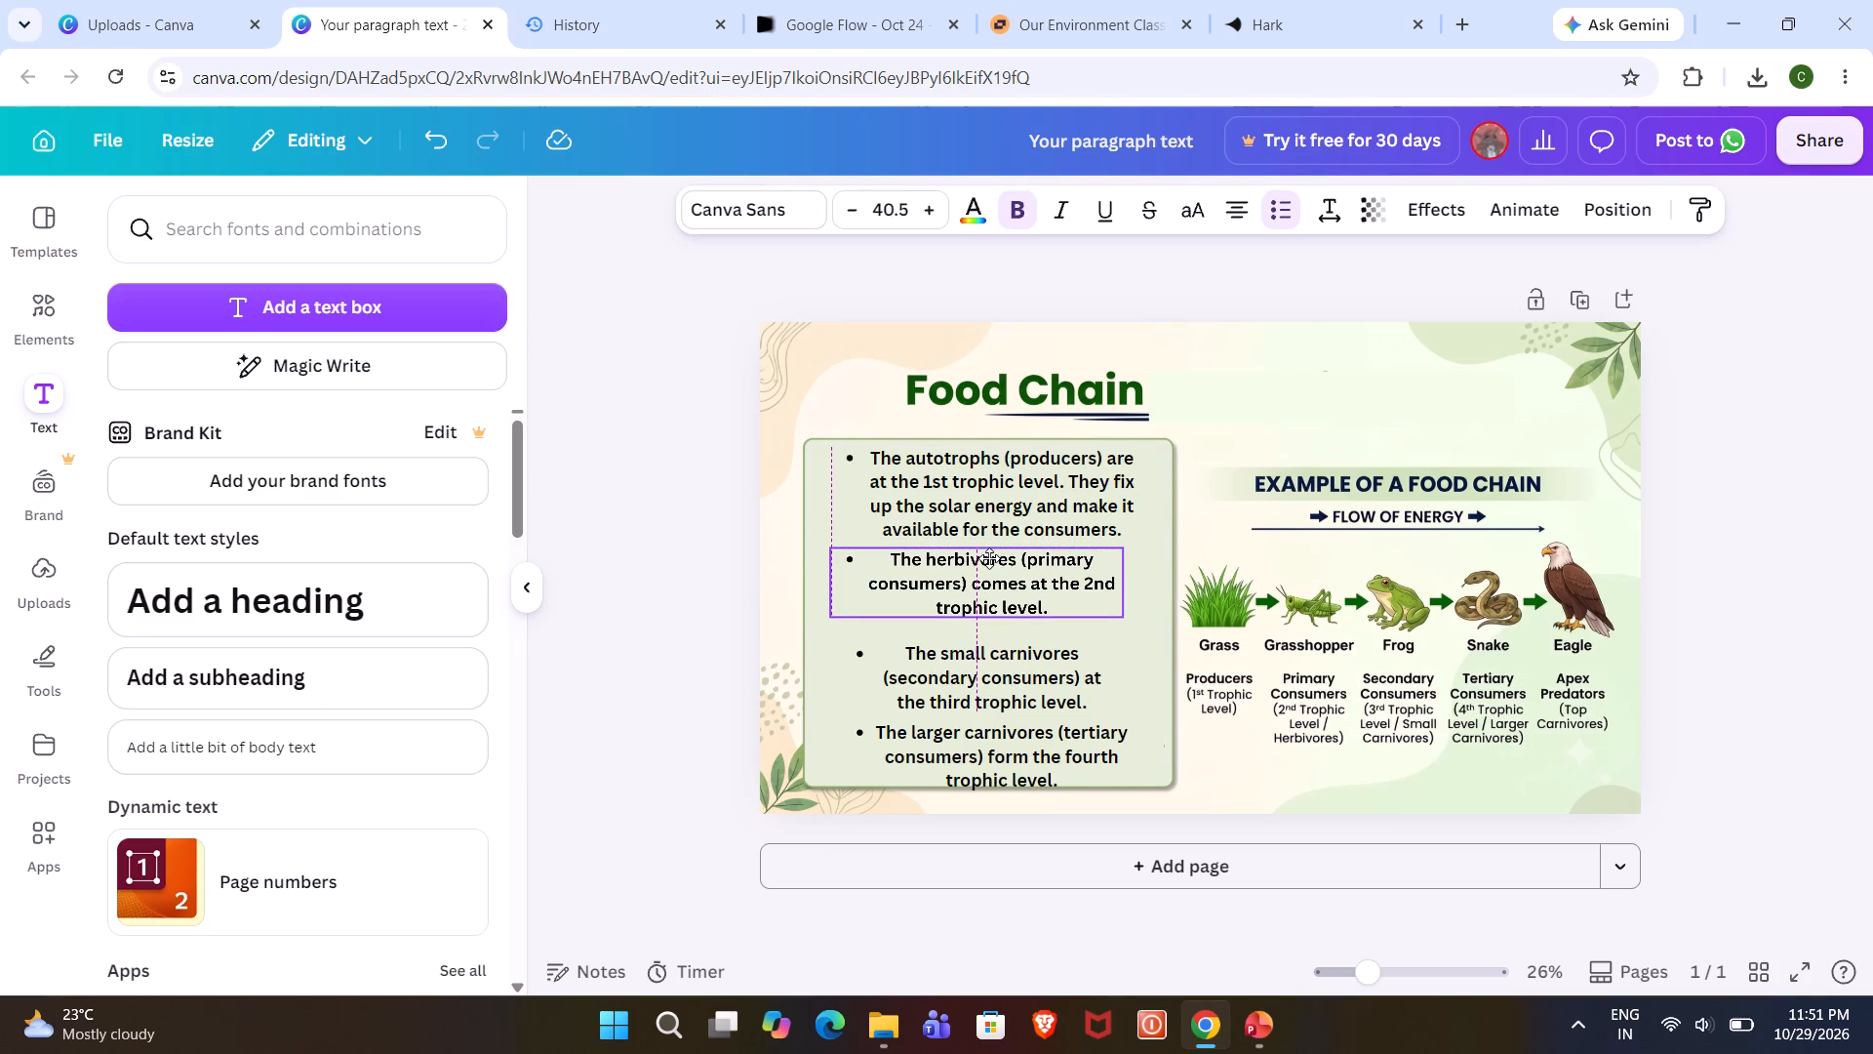
left_click(1760, 610)
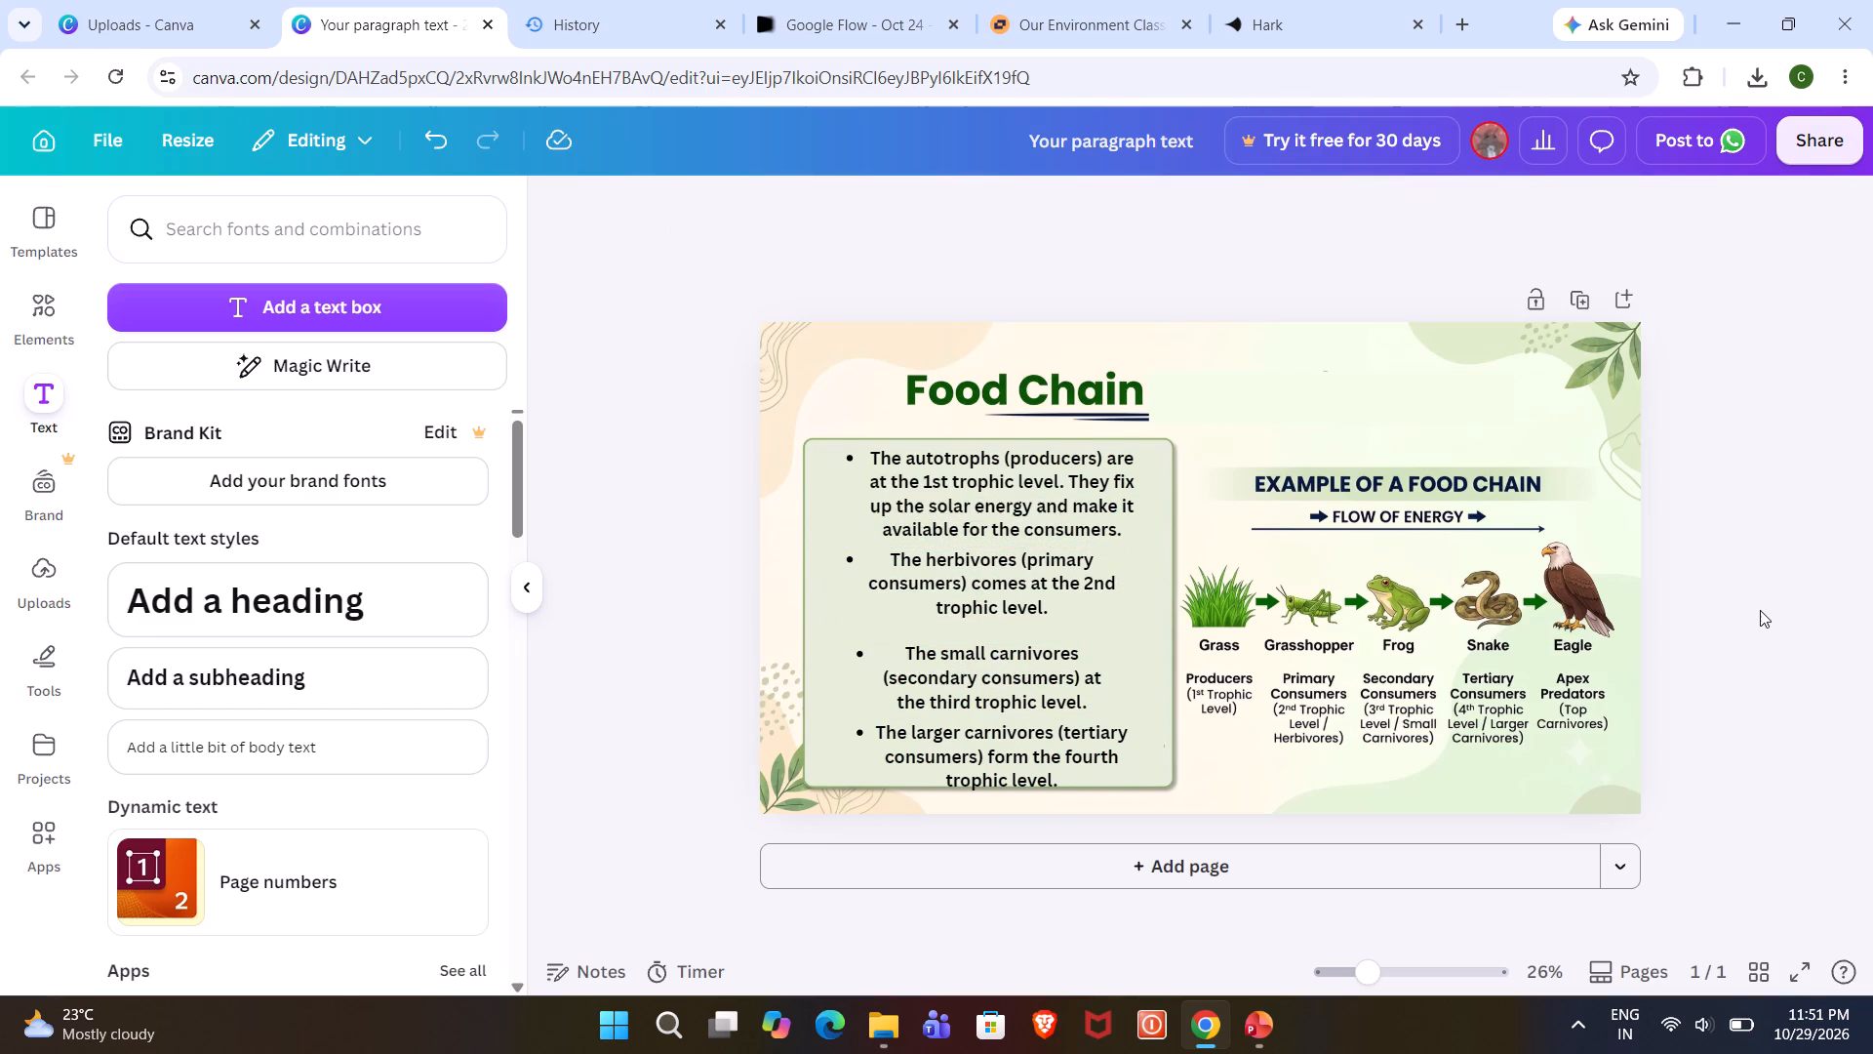
Move the small carnivores text box up under the herbivores bullet, align their left edges, and widen it to about 911.
left_click(1058, 665)
left_click_drag(994, 672, 993, 669)
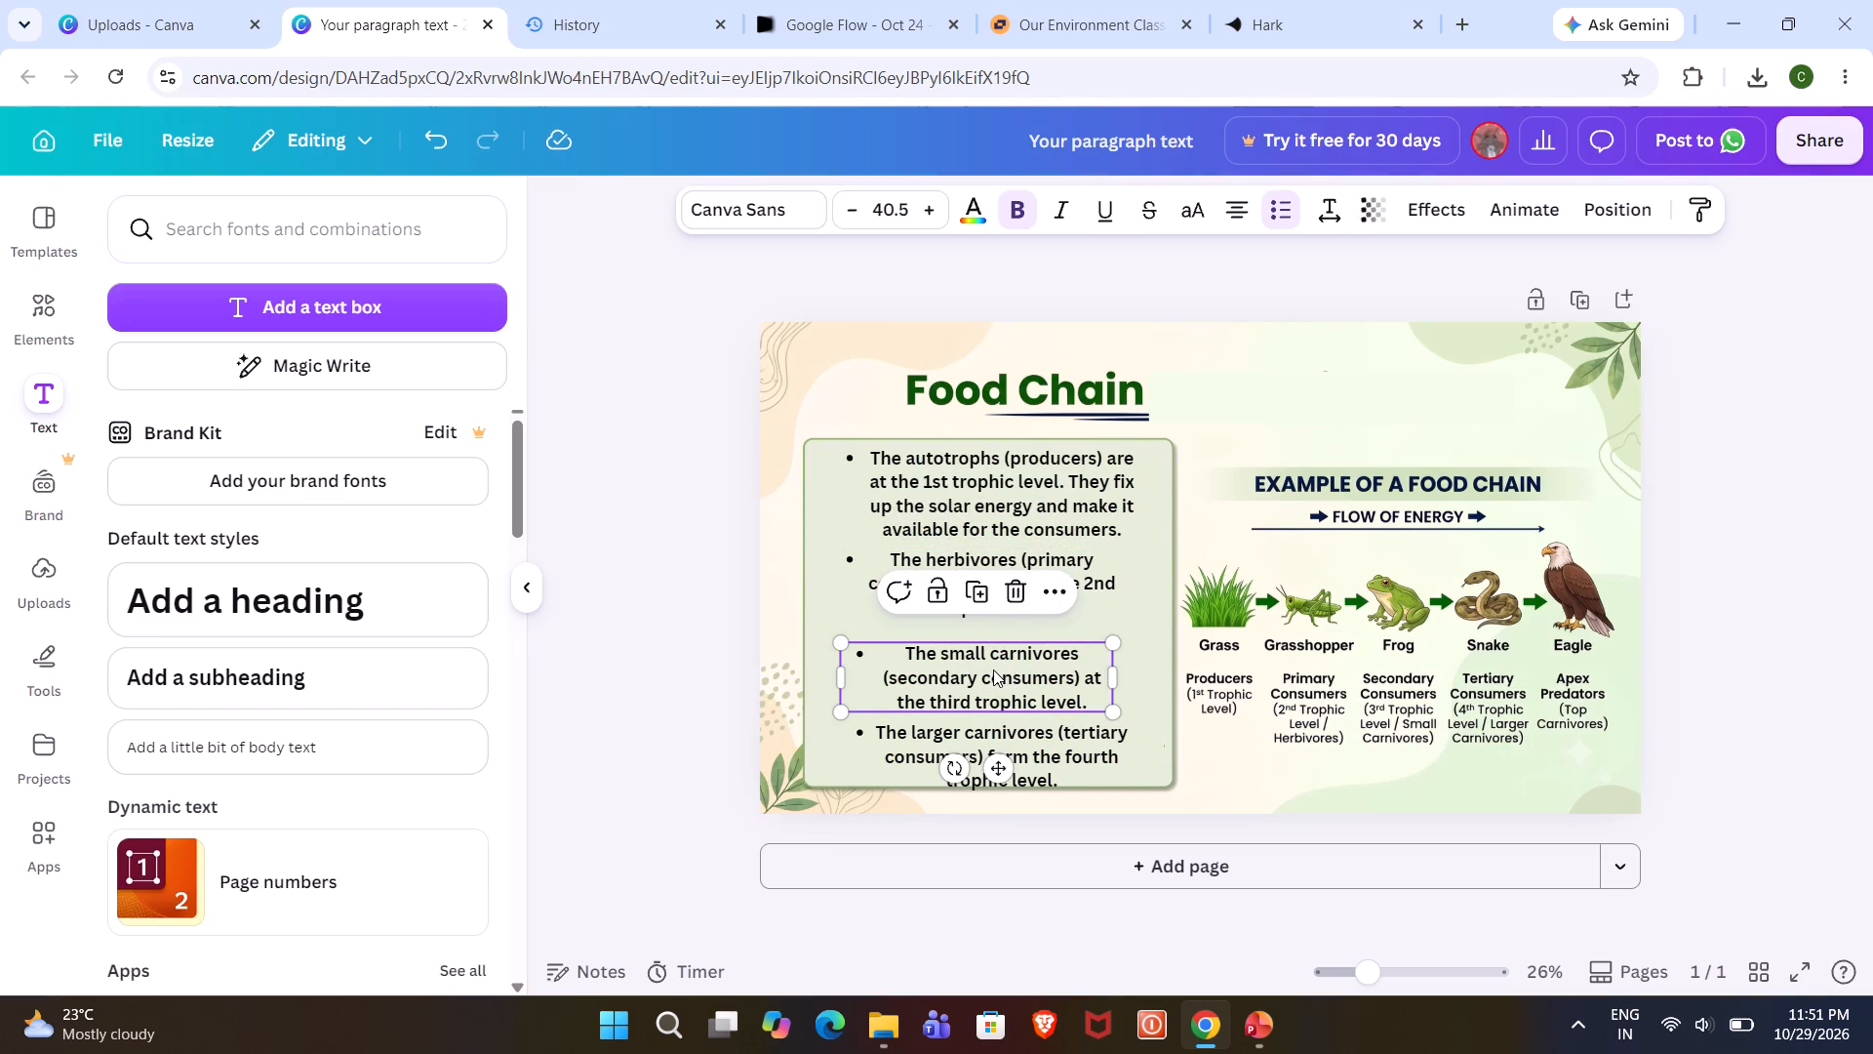
left_click_drag(993, 669, 992, 656)
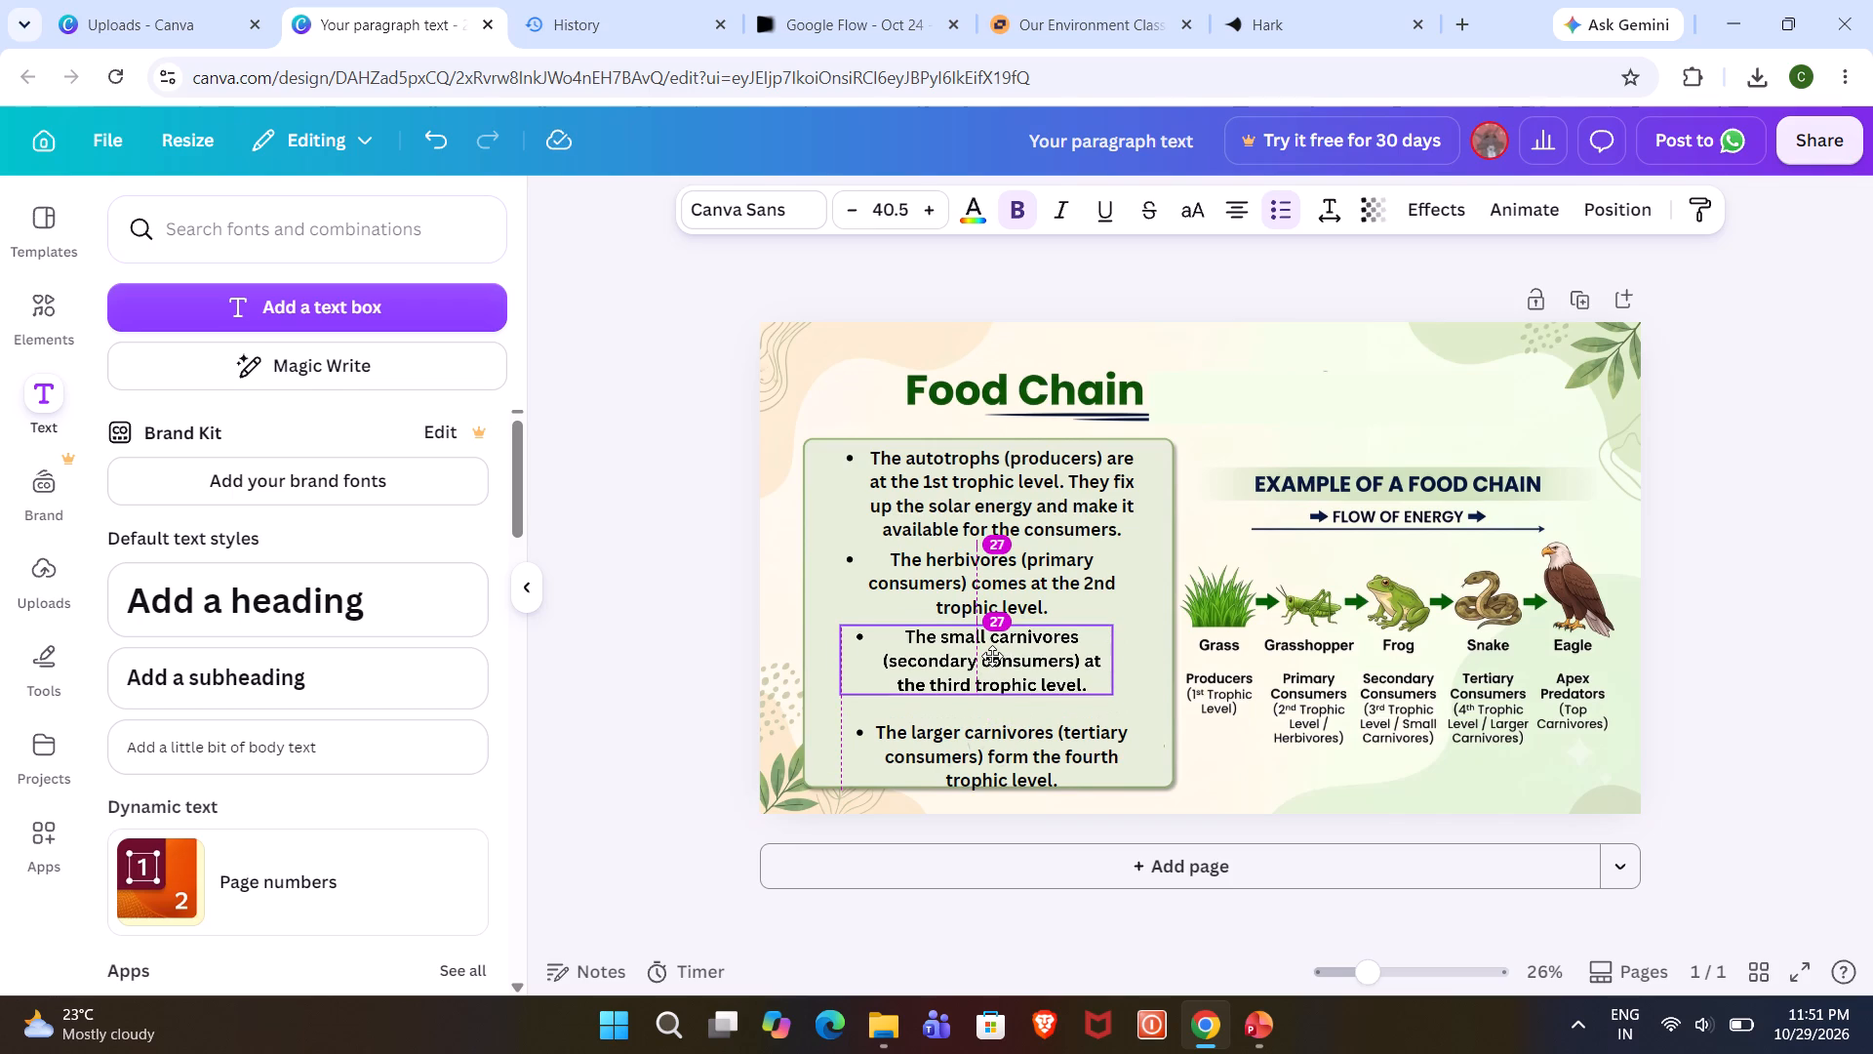
left_click(1111, 662)
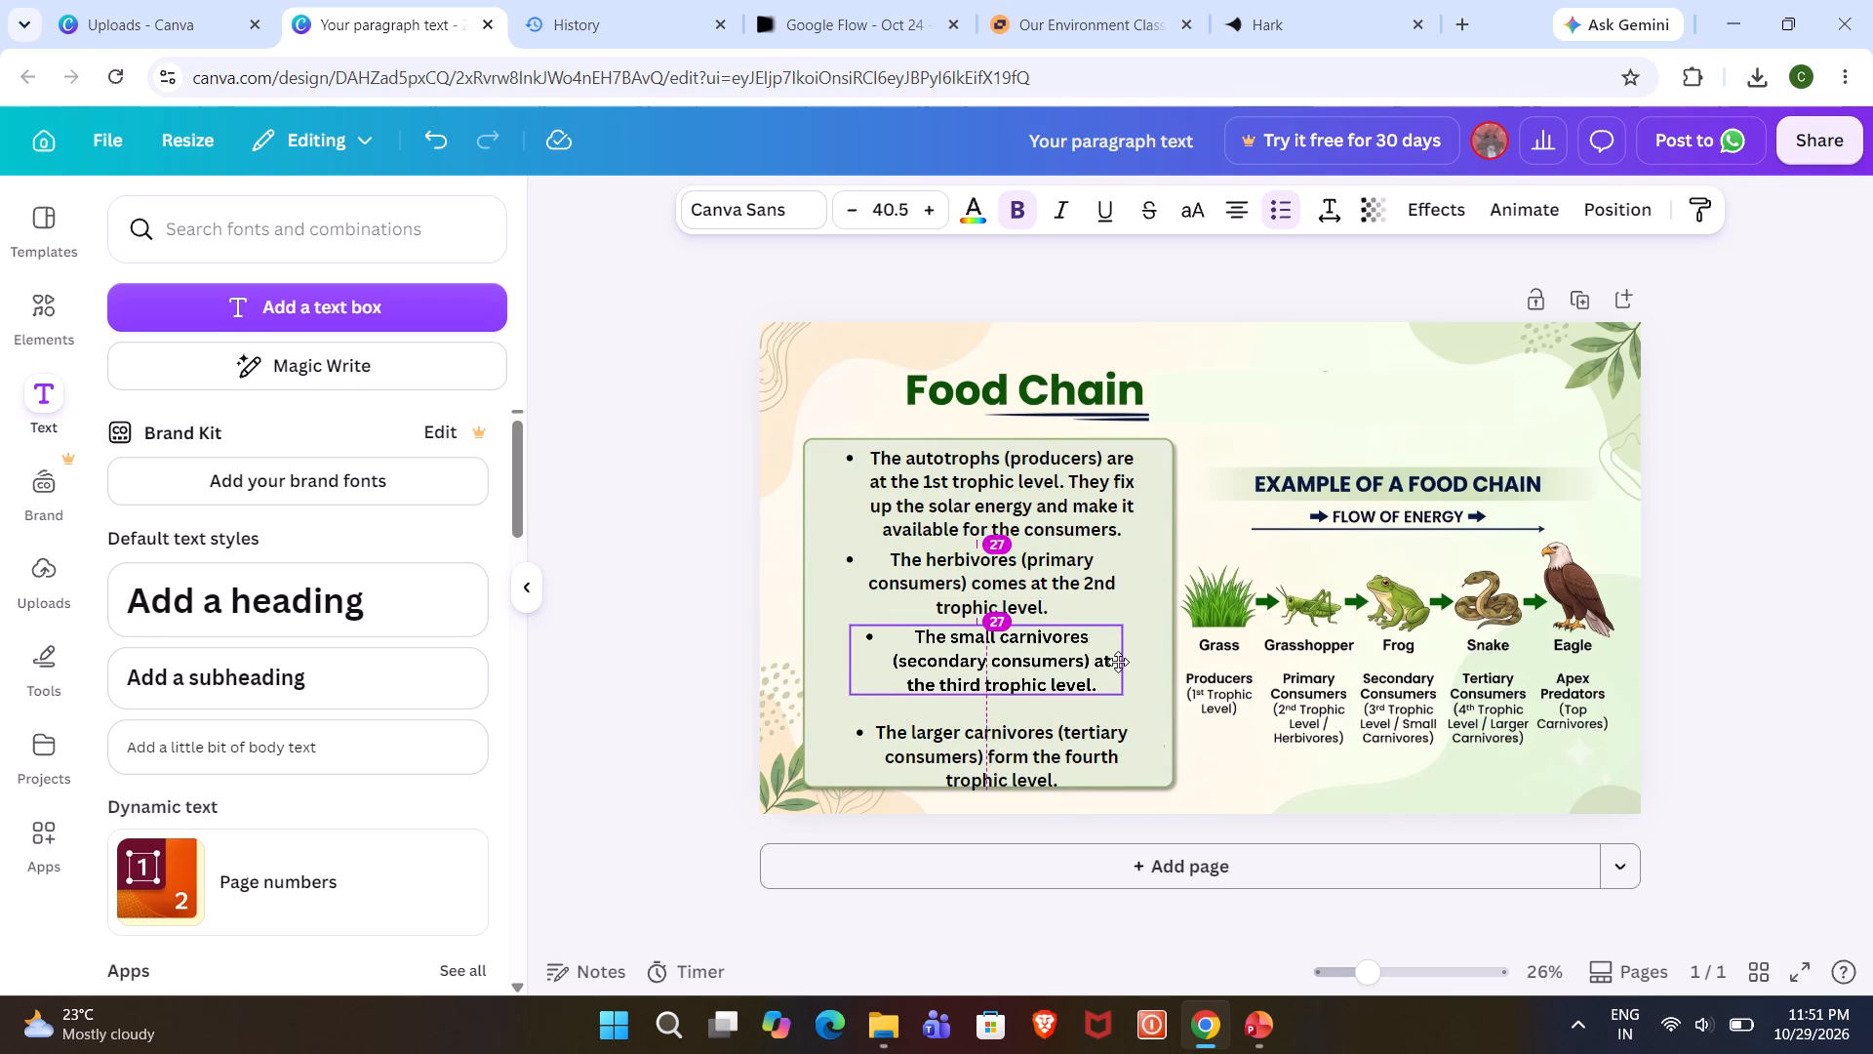
left_click_drag(1033, 673, 1023, 672)
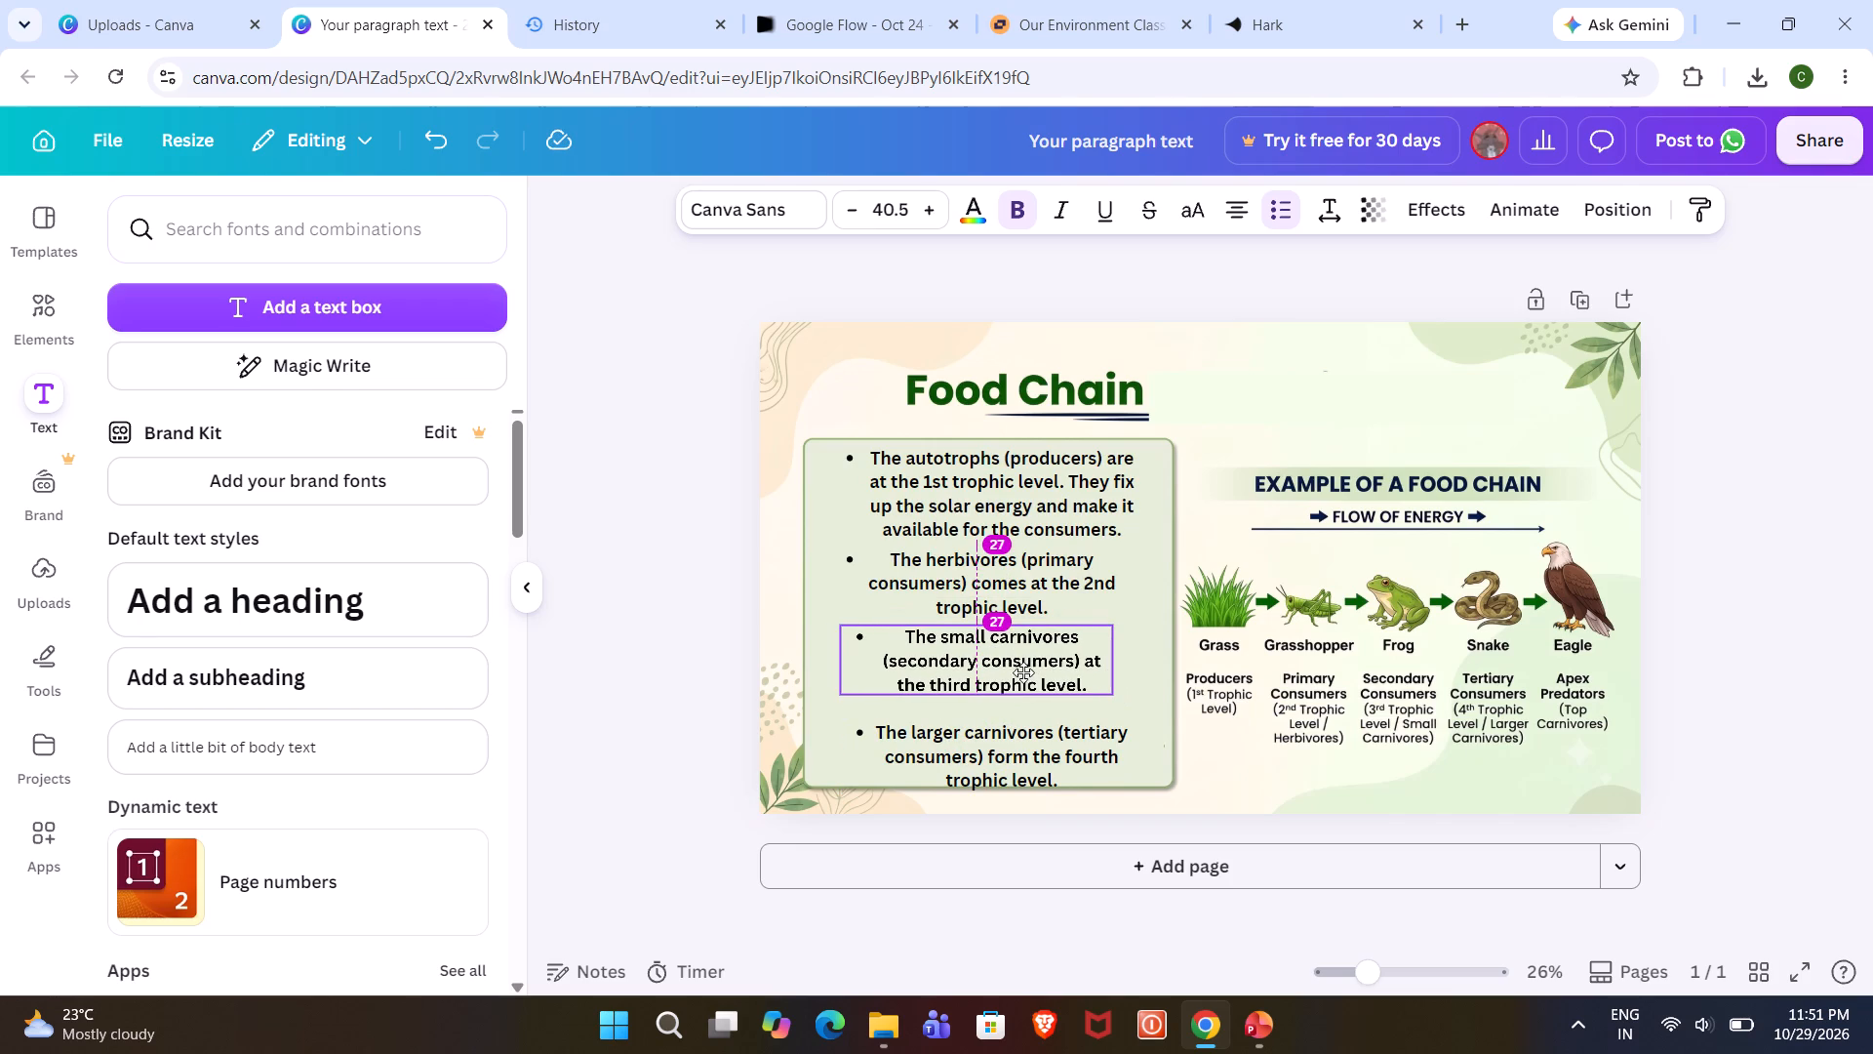
left_click_drag(1023, 672, 1016, 672)
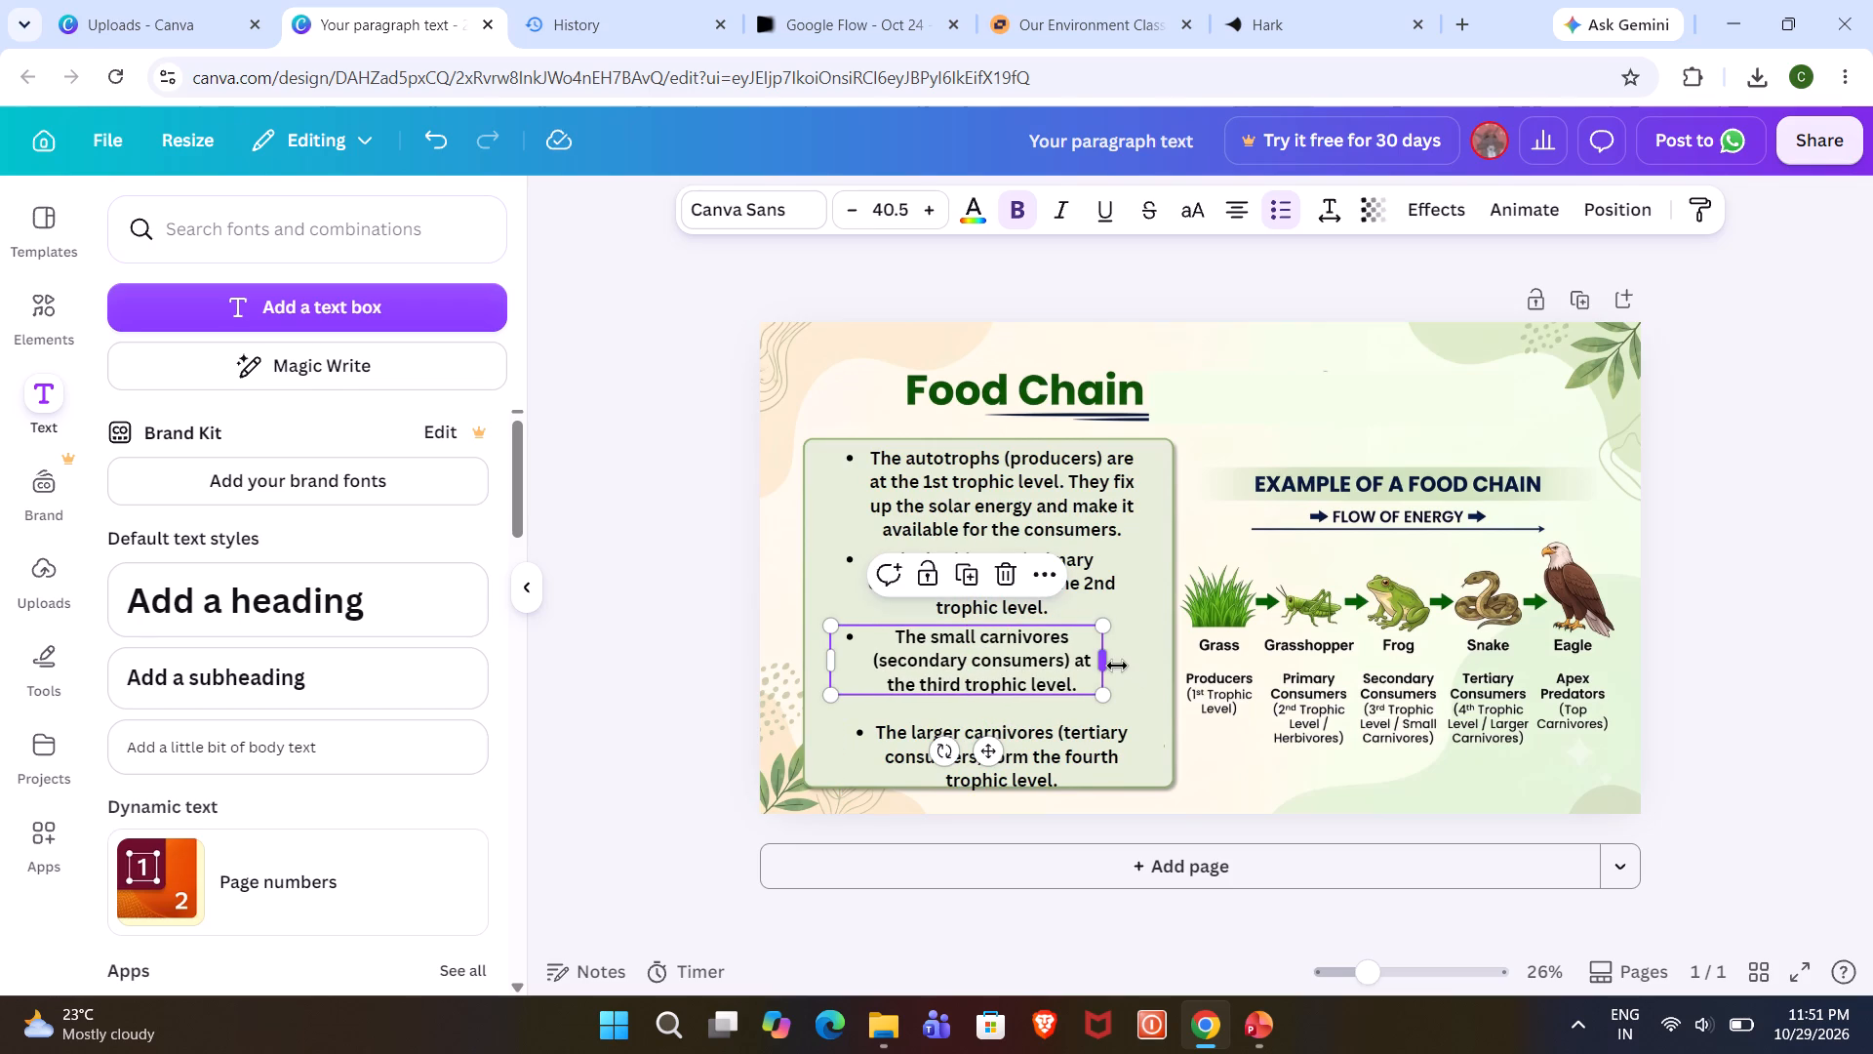
left_click_drag(1117, 666, 1136, 666)
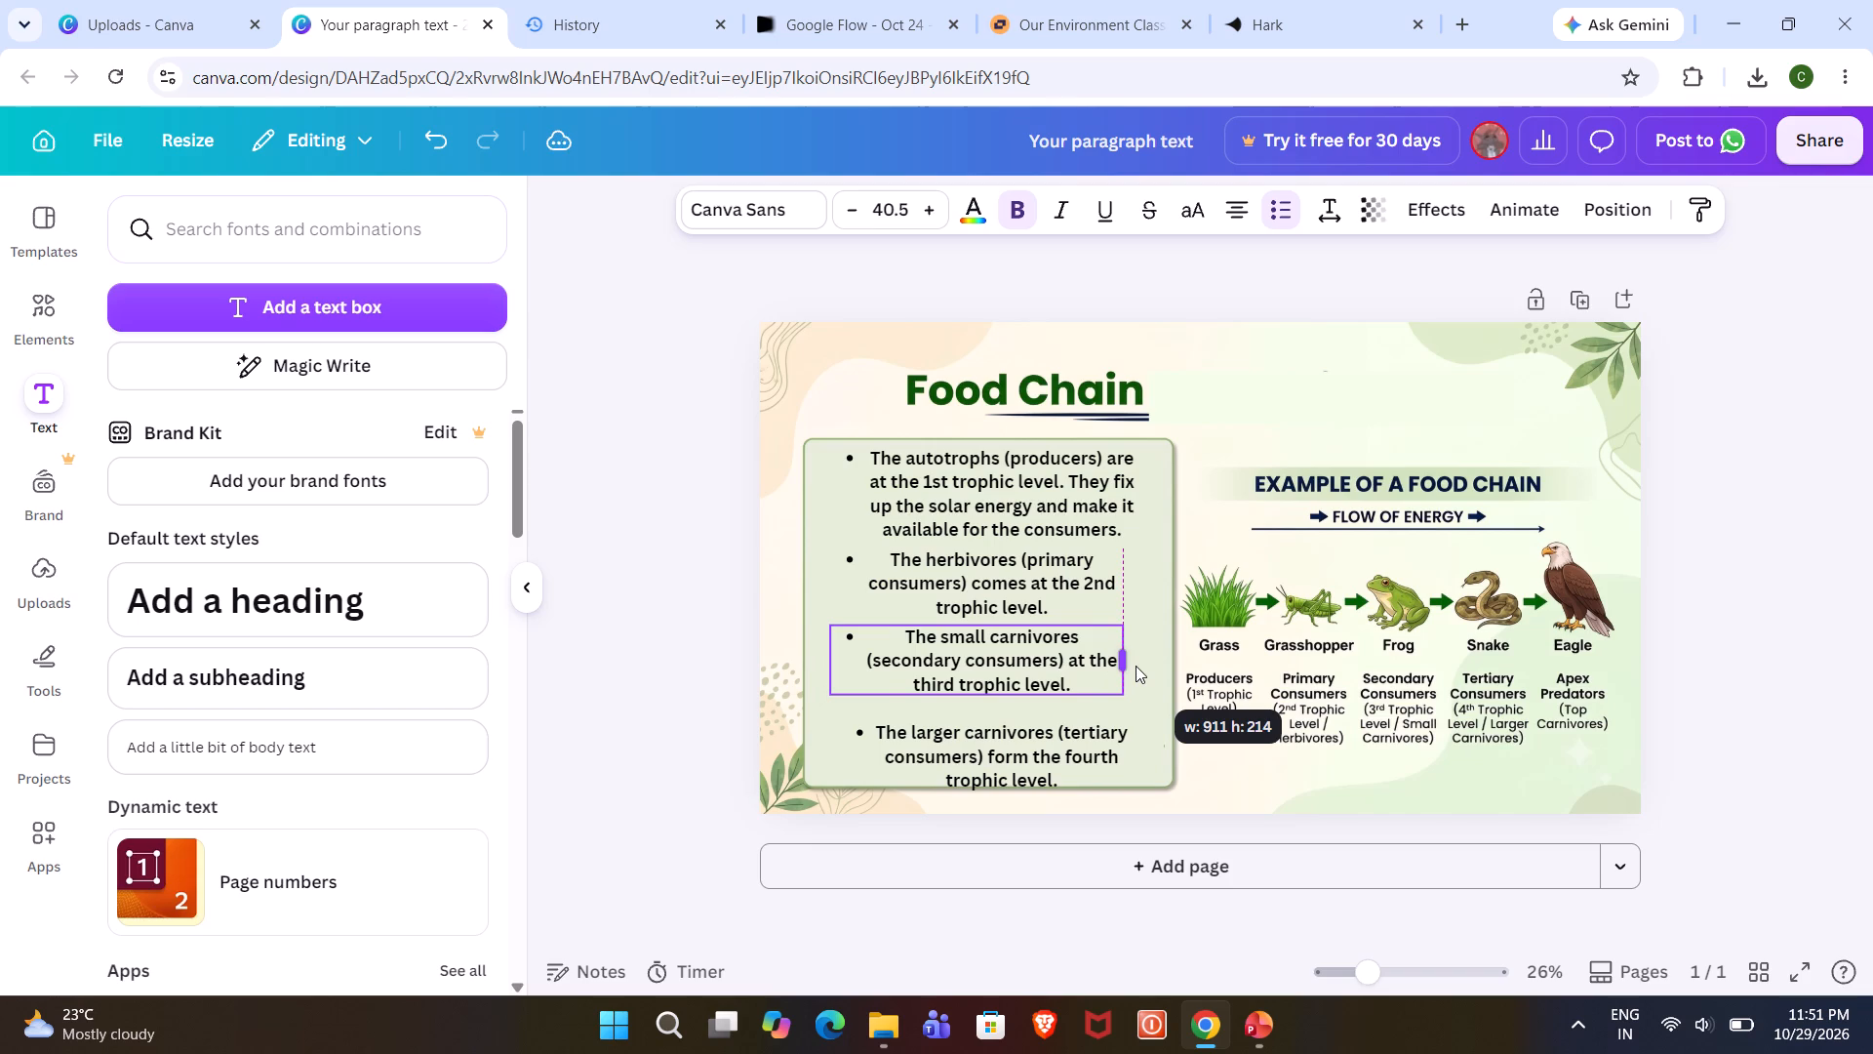
left_click_drag(1136, 666, 1135, 666)
left_click(1787, 626)
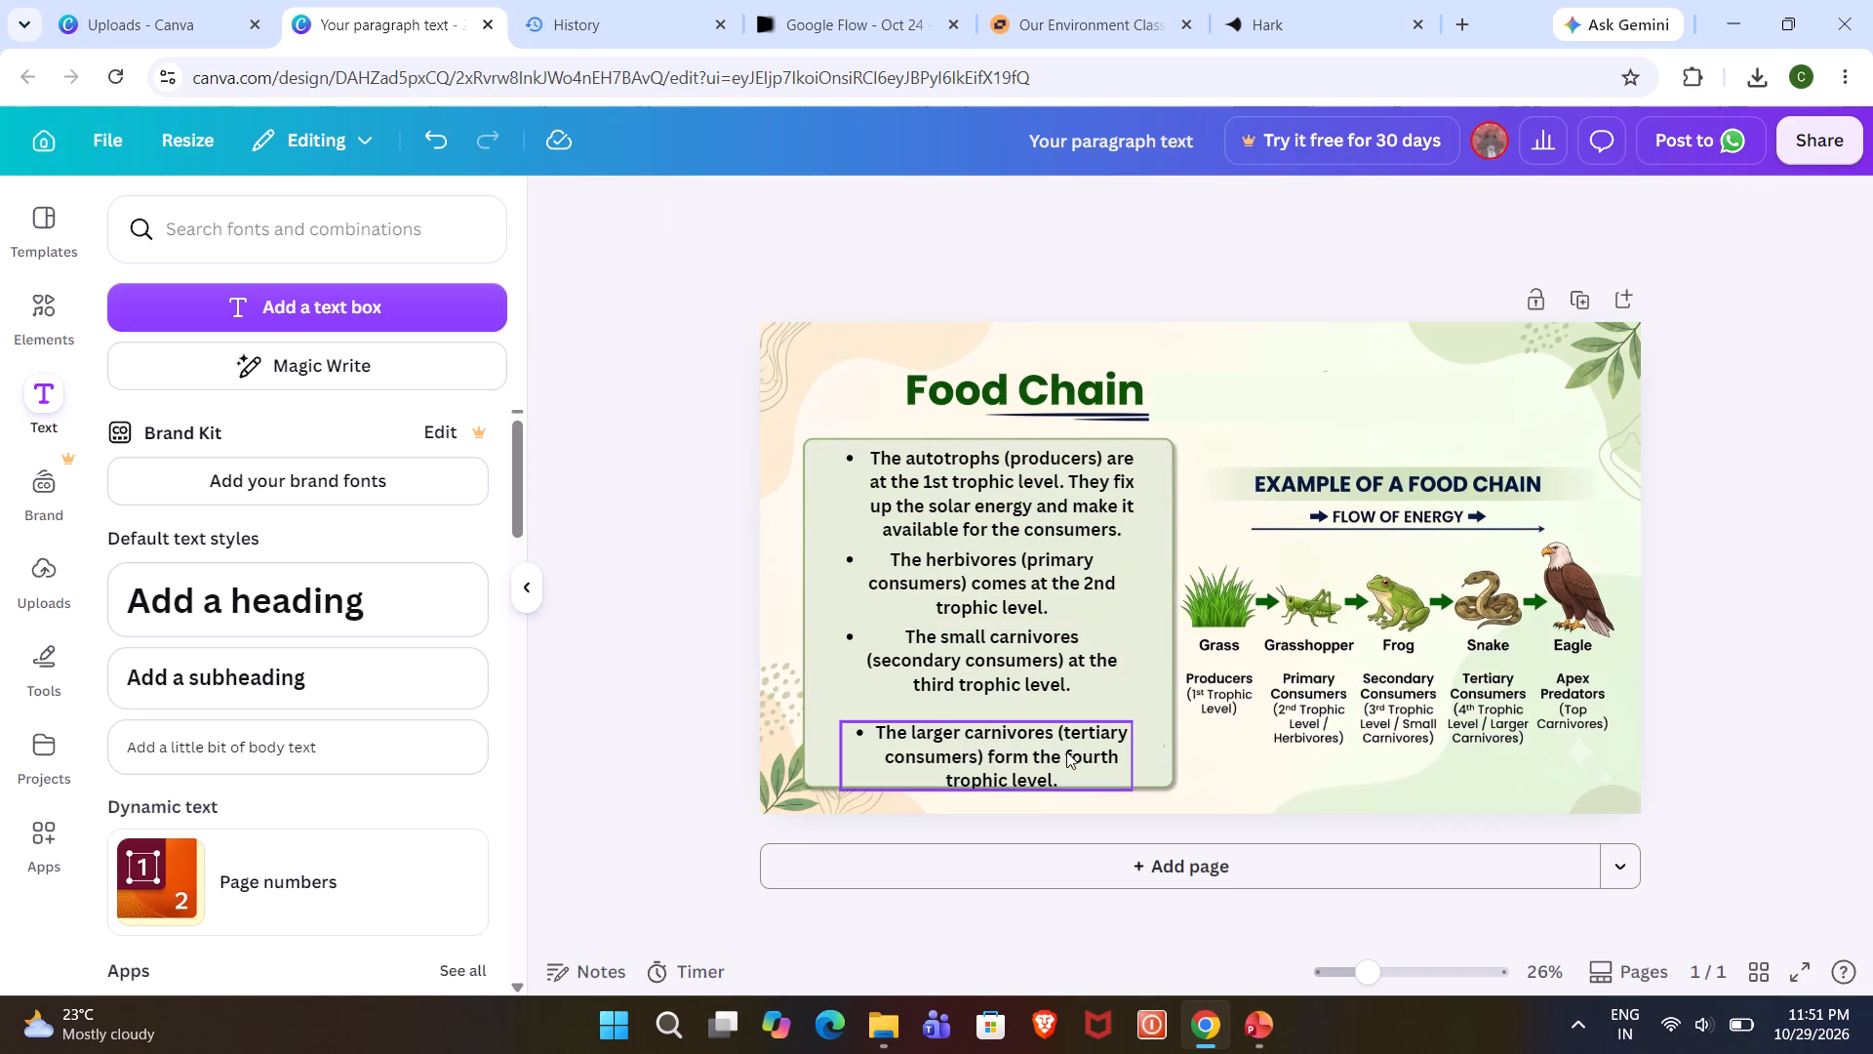
Move the larger carnivores text box up with matching spacing, left-align it with the bullets above, and widen it to about 943.
left_click(1041, 753)
left_click_drag(1017, 745, 1017, 729)
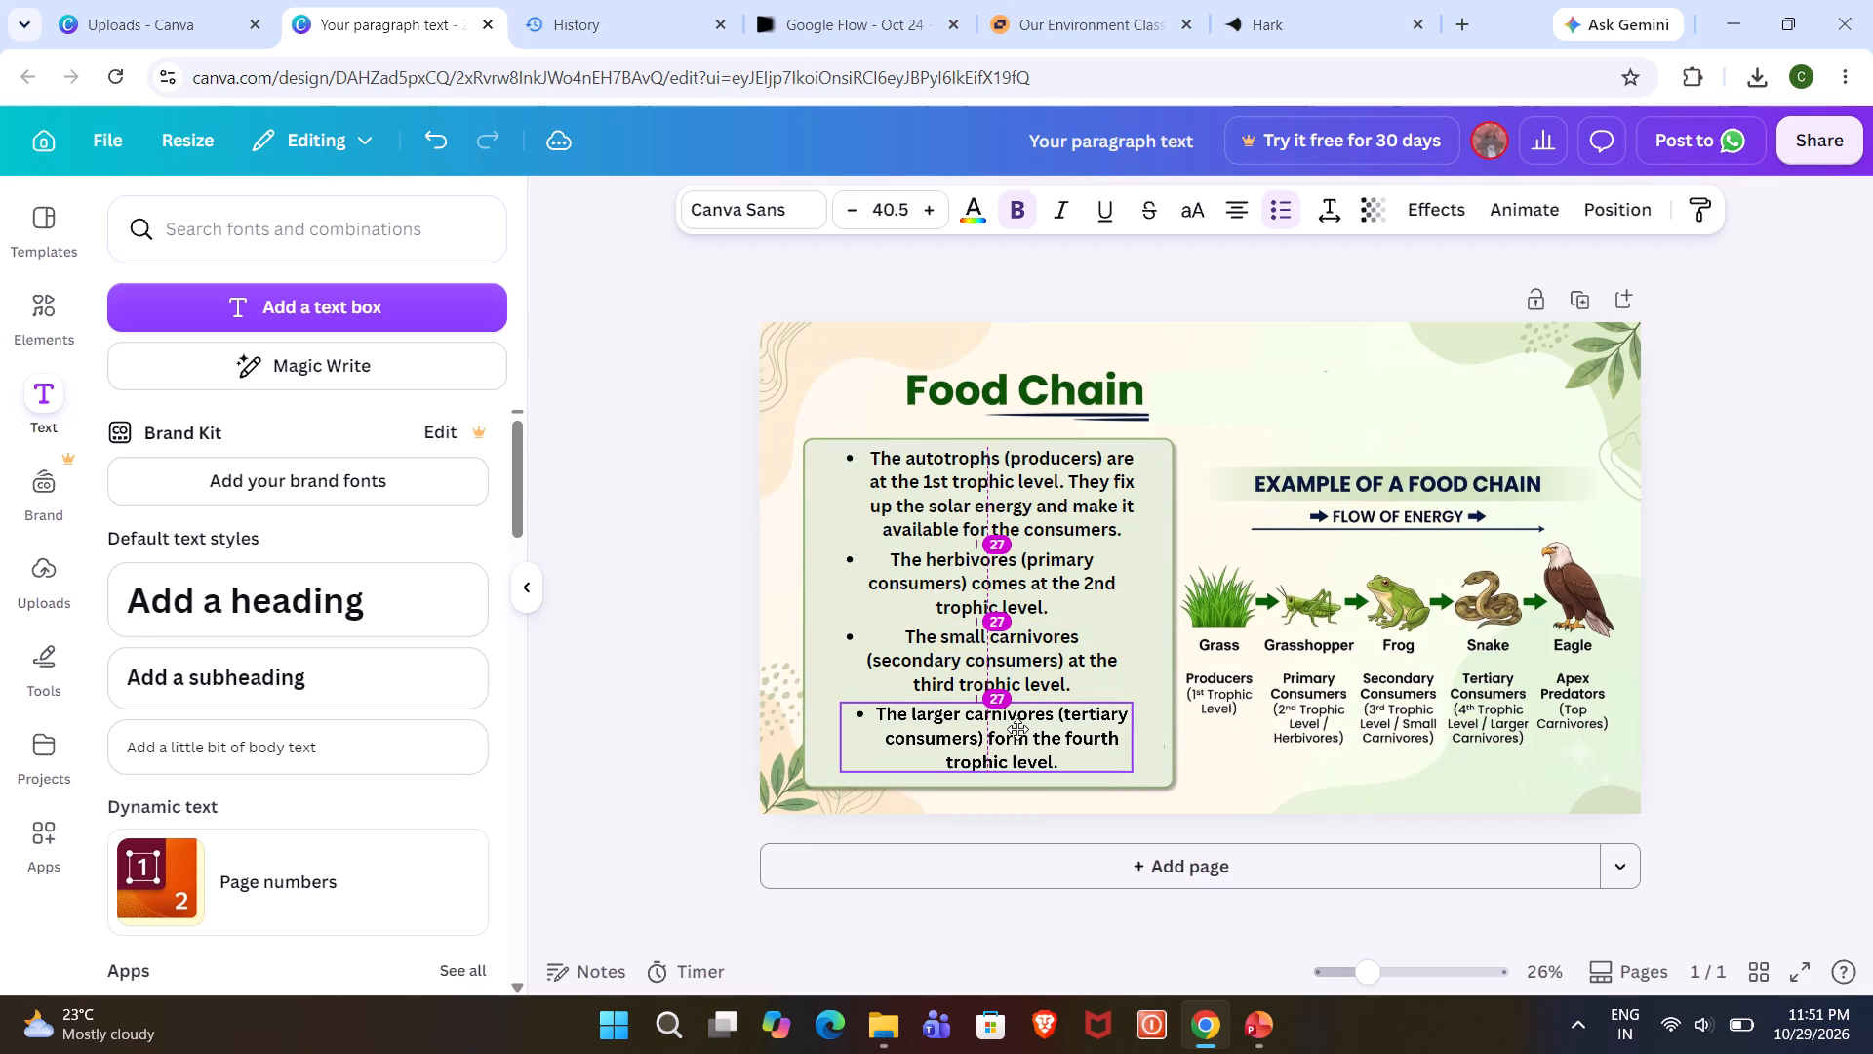
left_click_drag(1017, 729, 1006, 729)
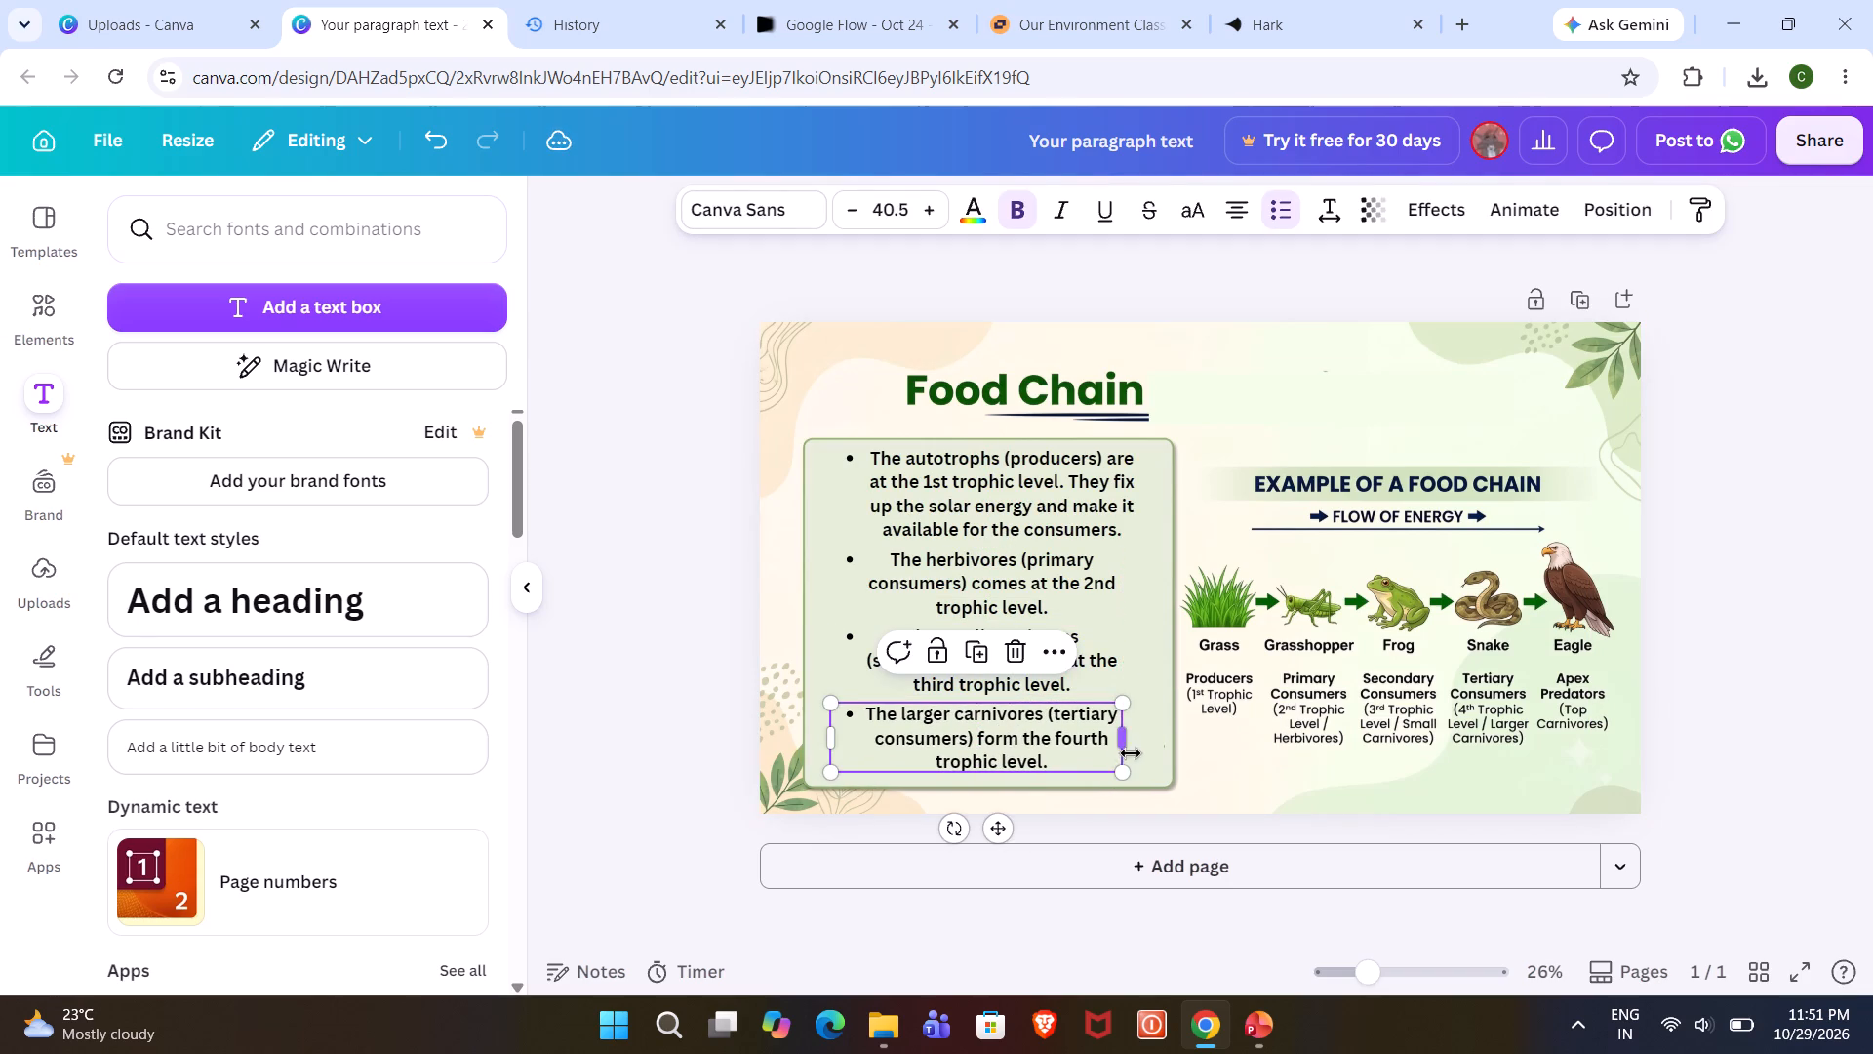
left_click(1119, 740)
left_click_drag(1132, 737, 1143, 740)
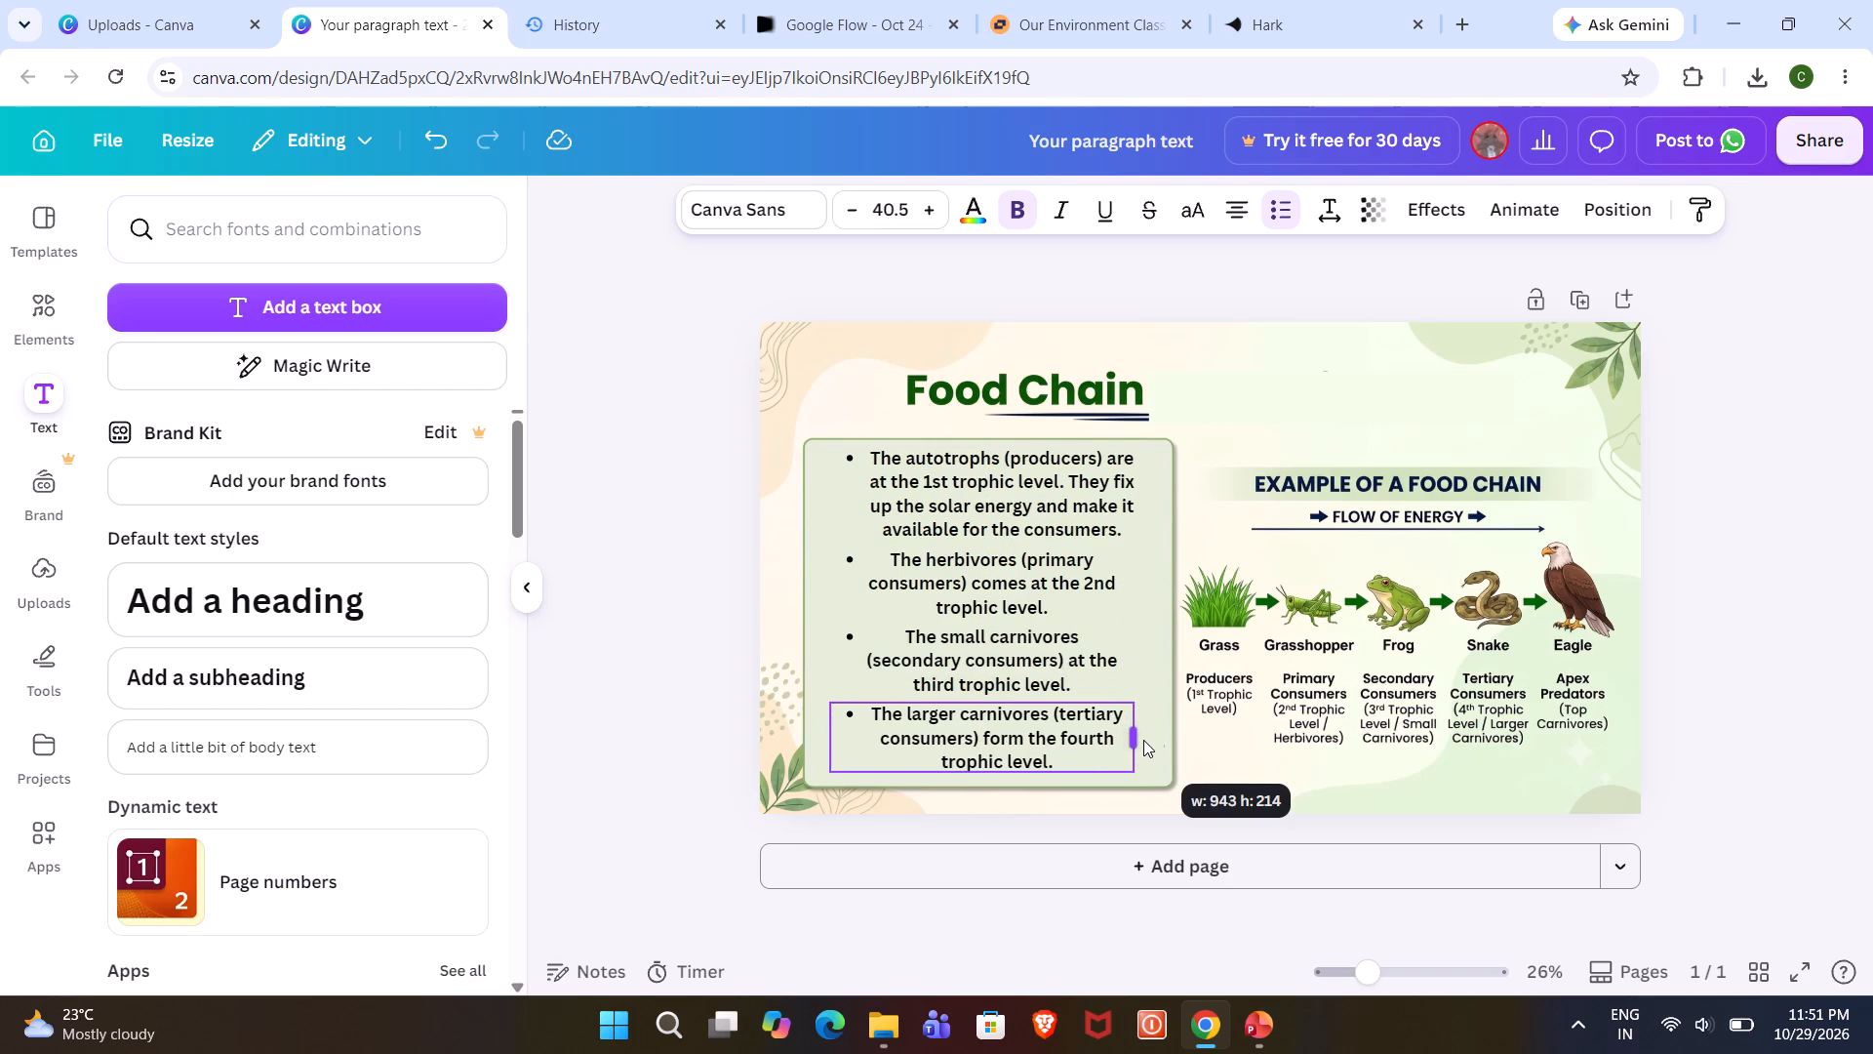
left_click_drag(1143, 740, 1141, 740)
left_click(1689, 603)
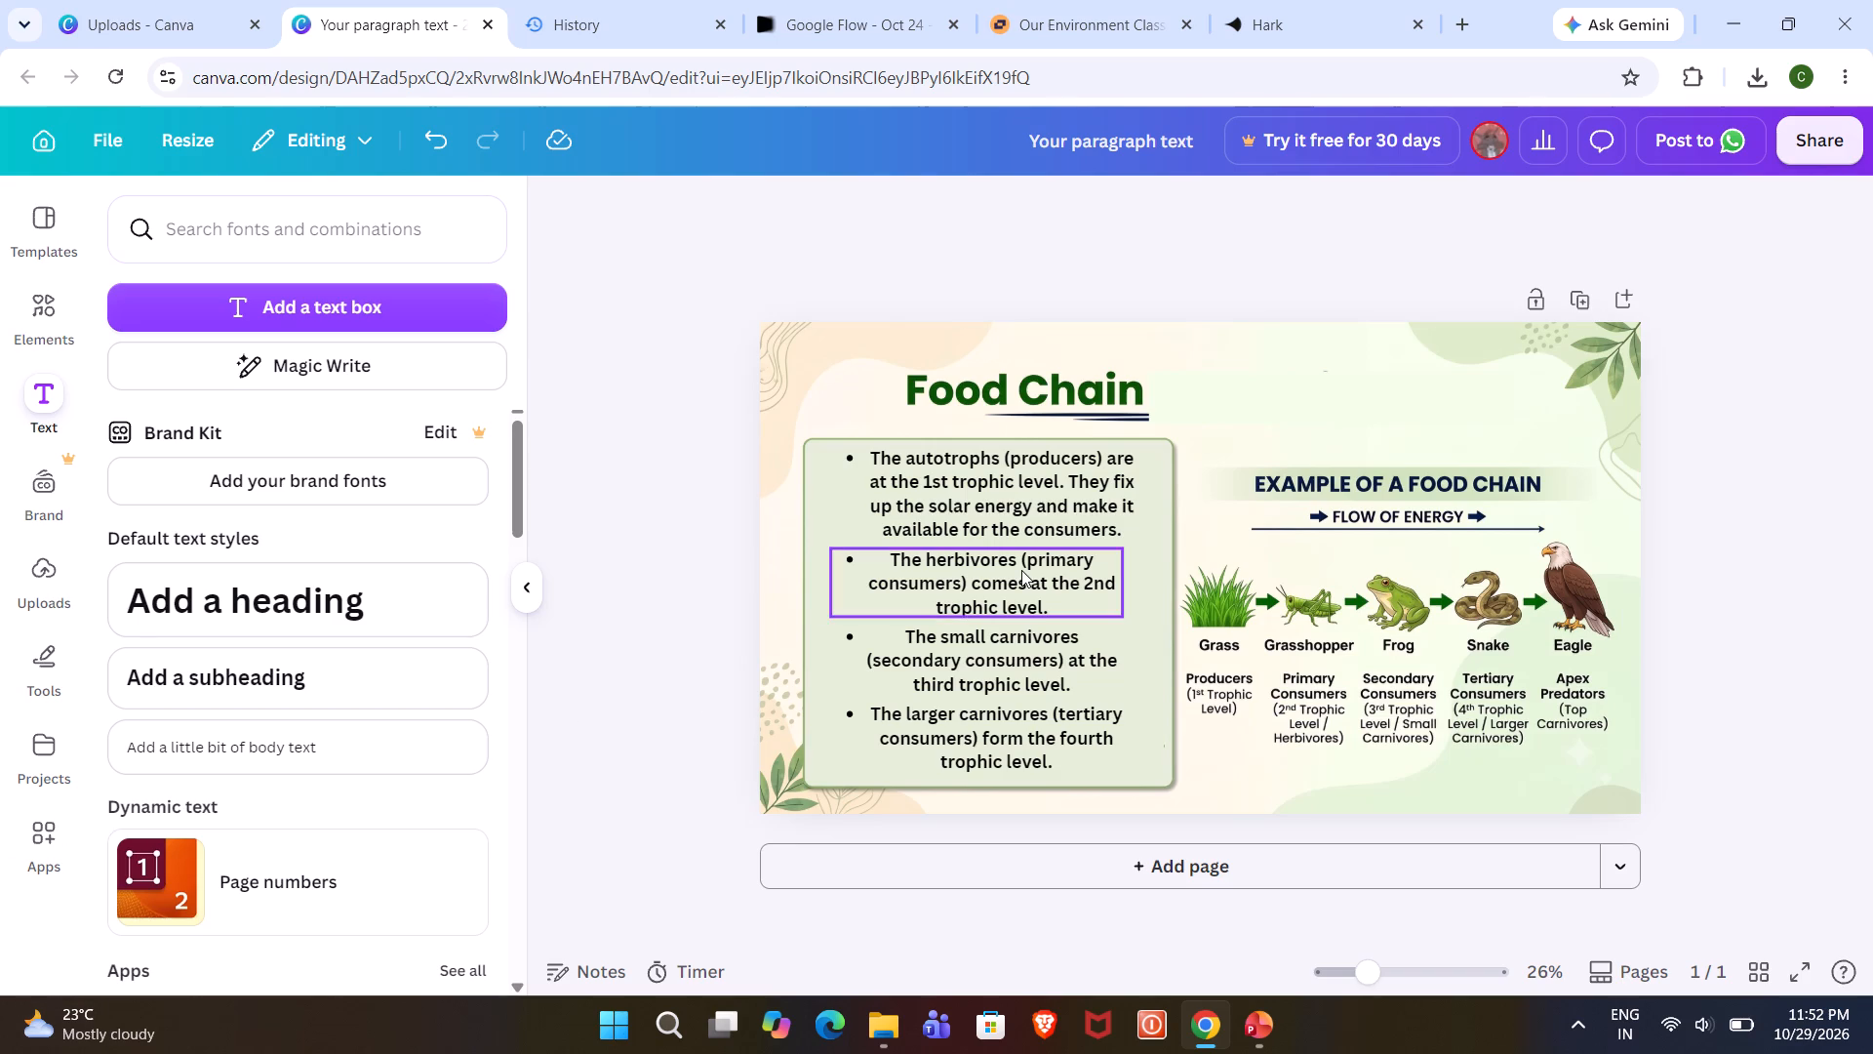
left_click(1667, 225)
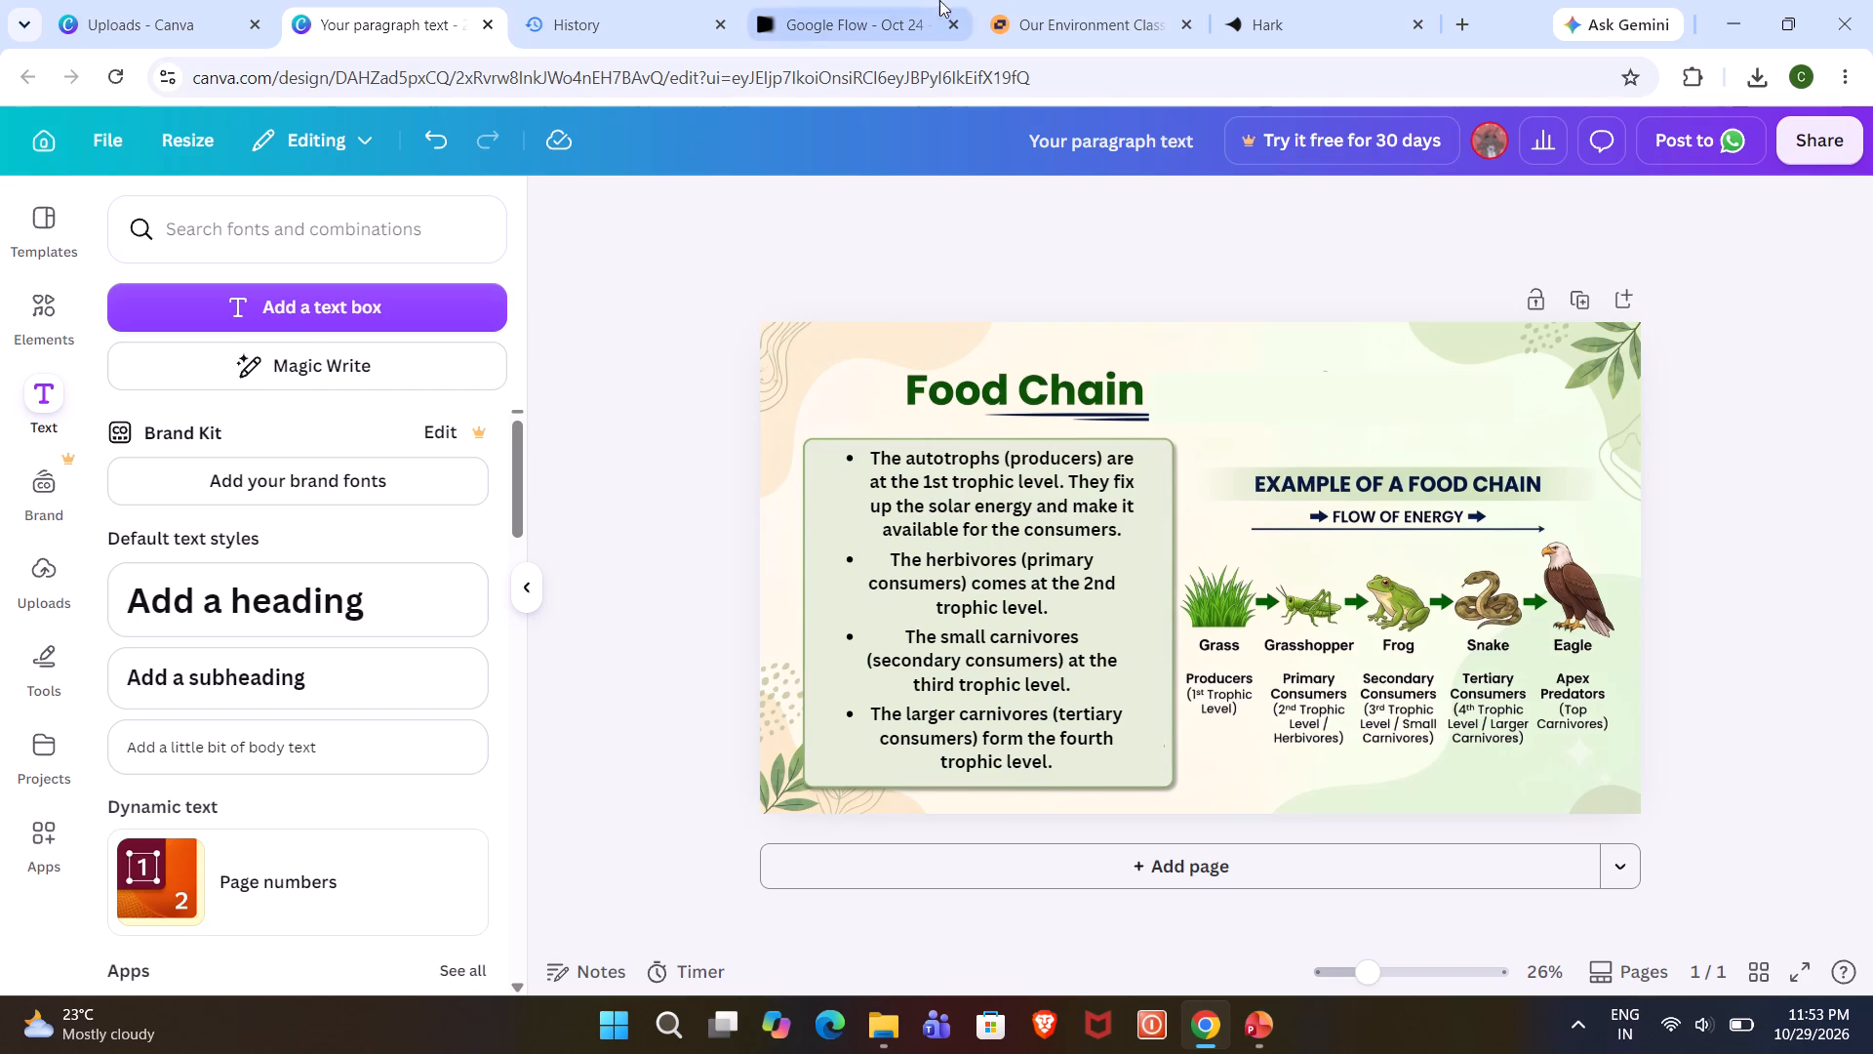
left_click(1027, 0)
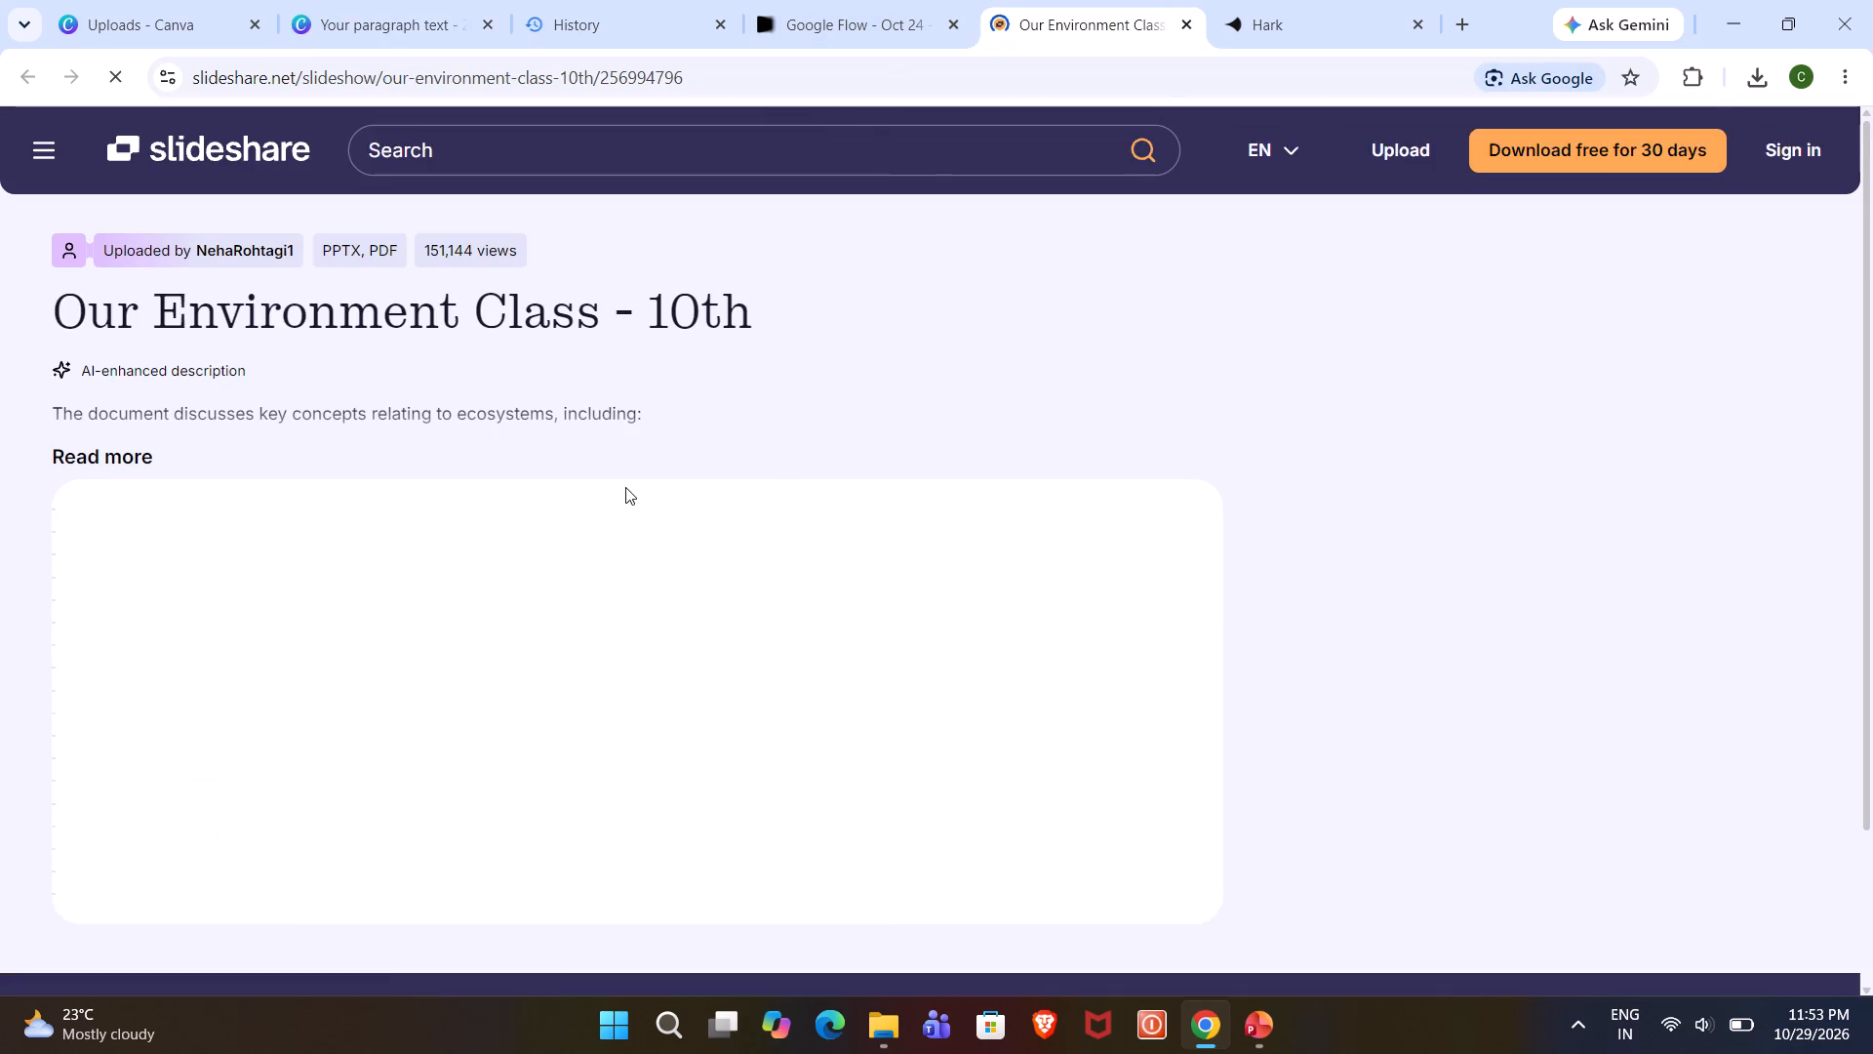
scroll(625, 487, "down", 2)
scroll(625, 485, "up", 3)
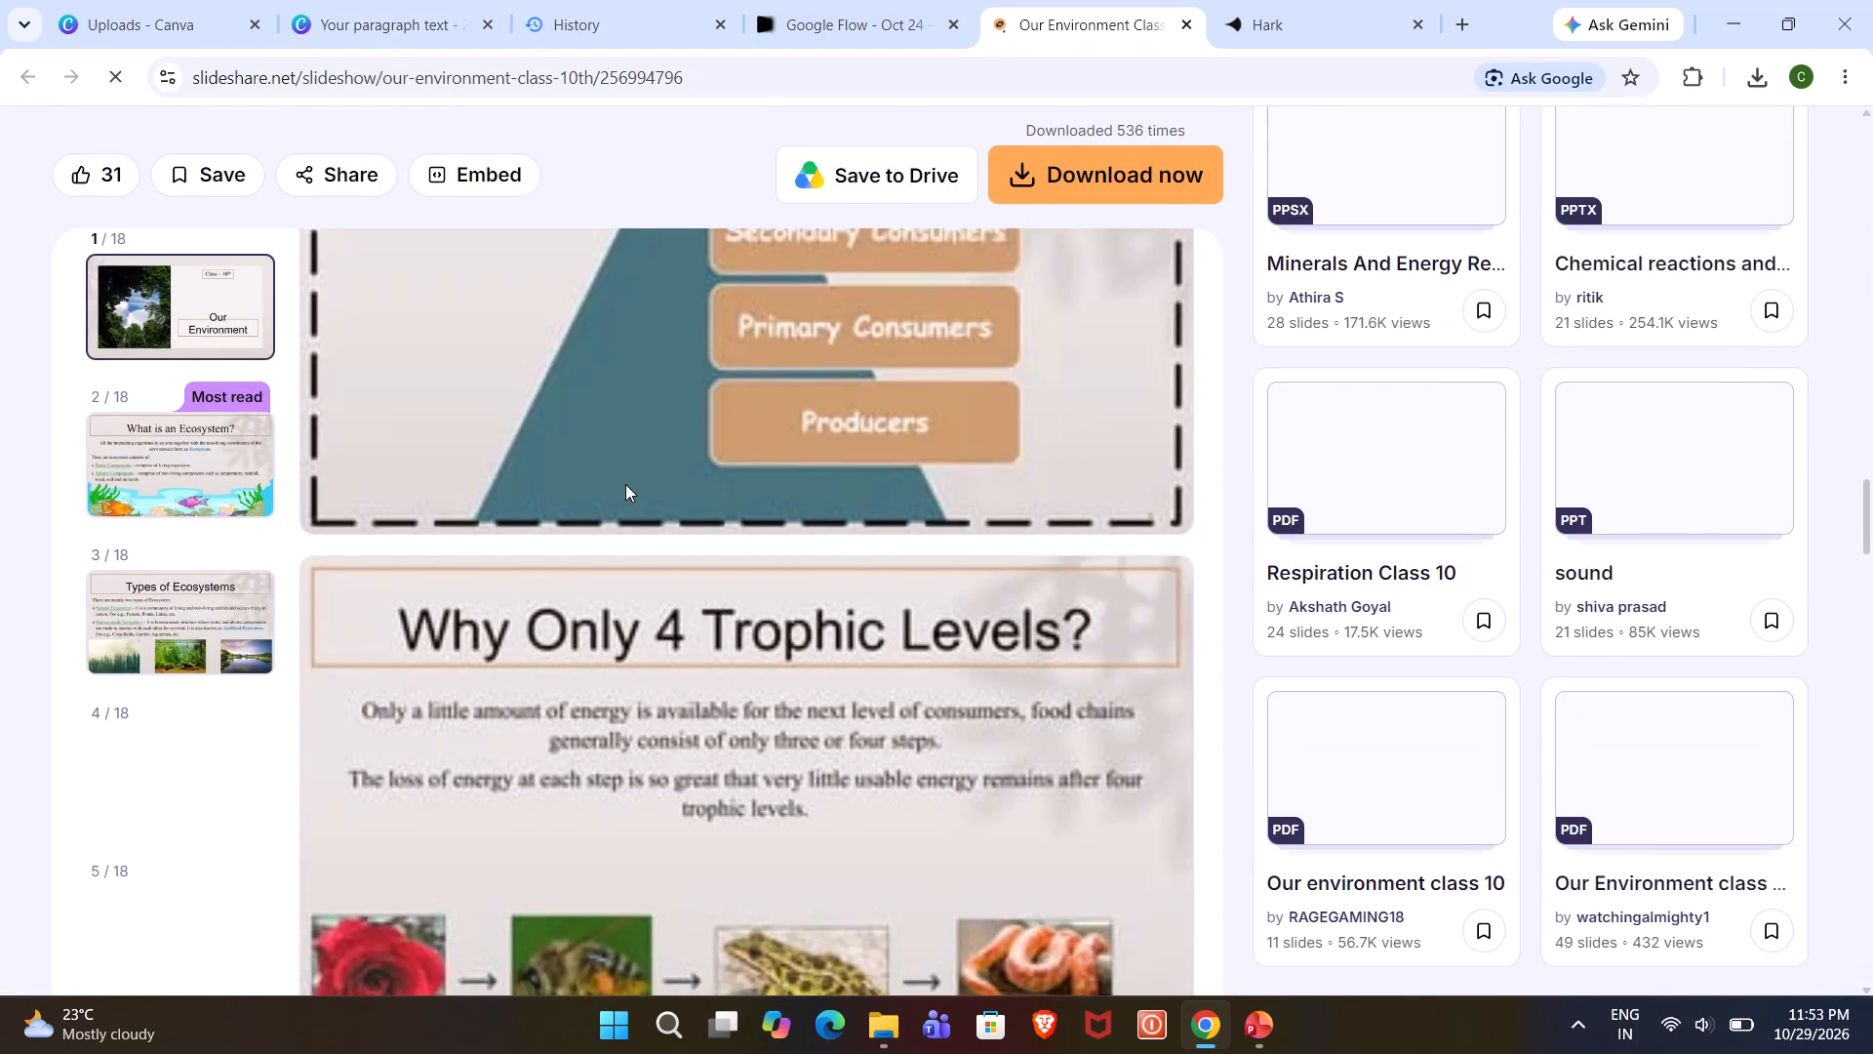
scroll(625, 484, "down", 2)
scroll(625, 484, "up", 2)
scroll(625, 484, "down", 5)
scroll(625, 484, "up", 2)
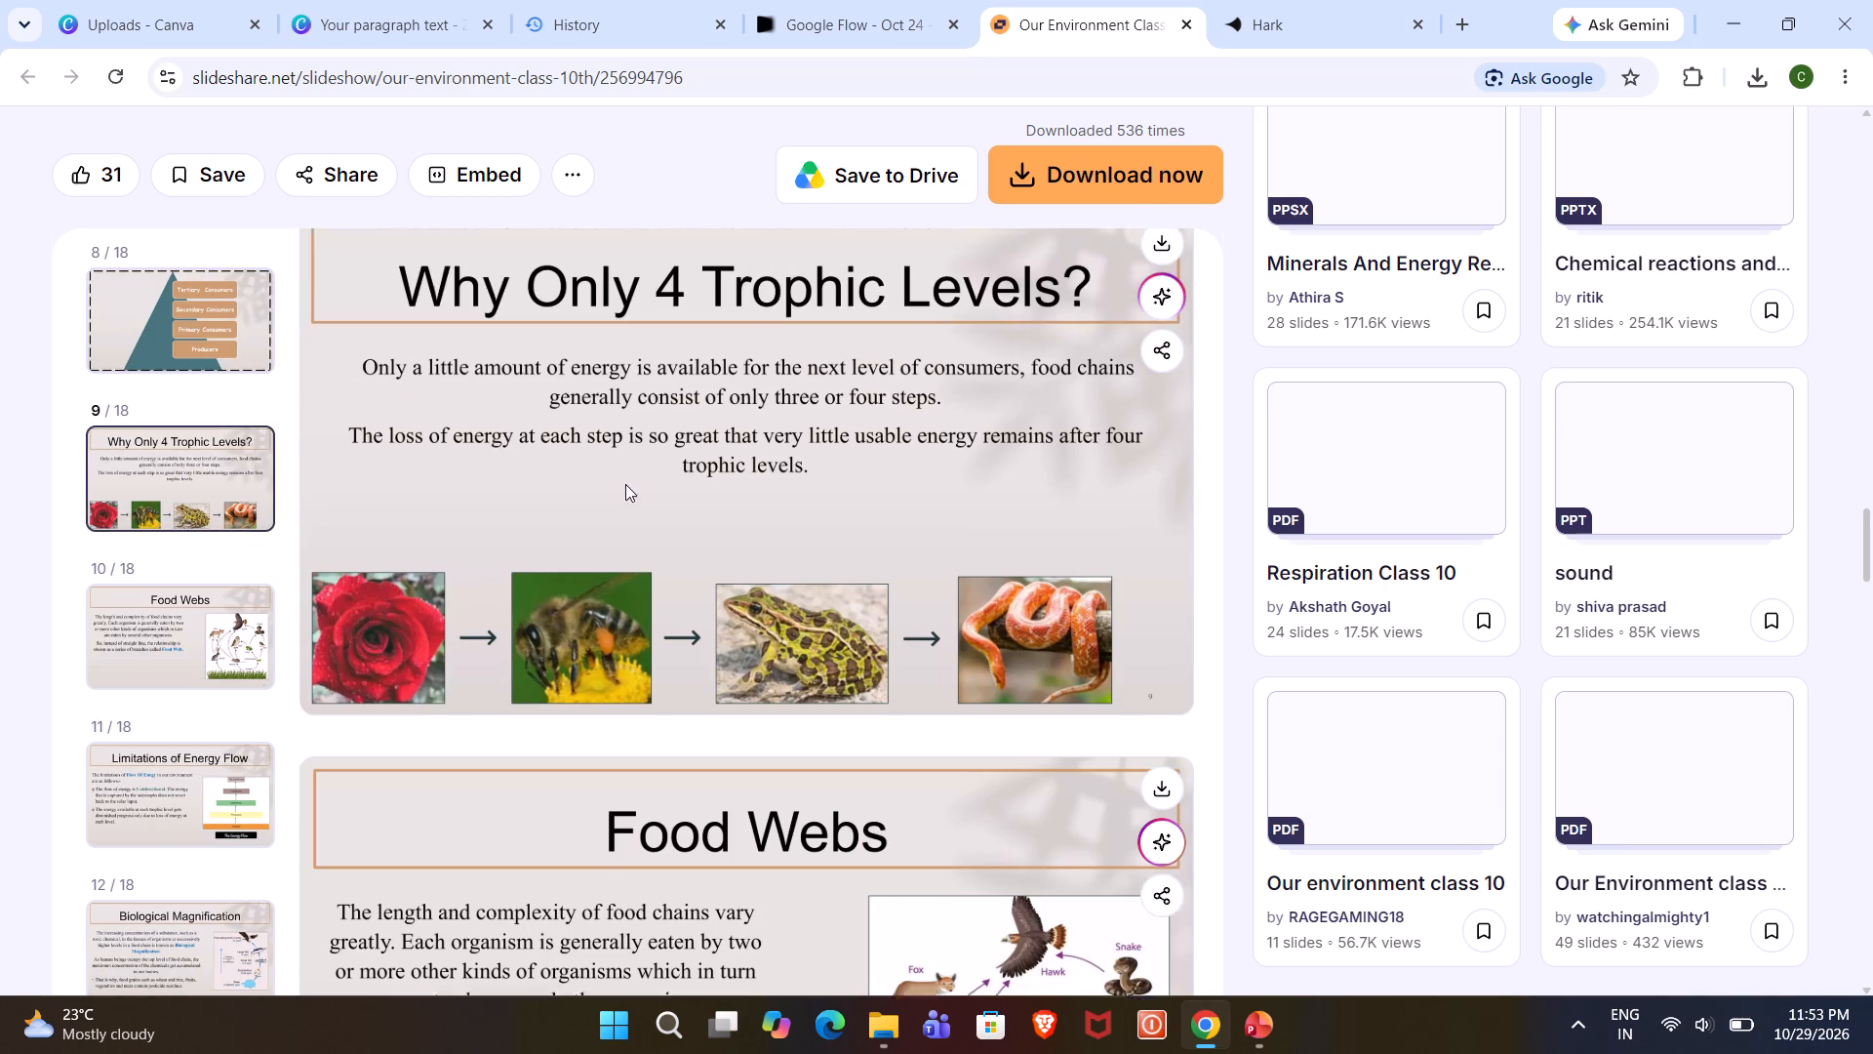
scroll(625, 484, "up", 9)
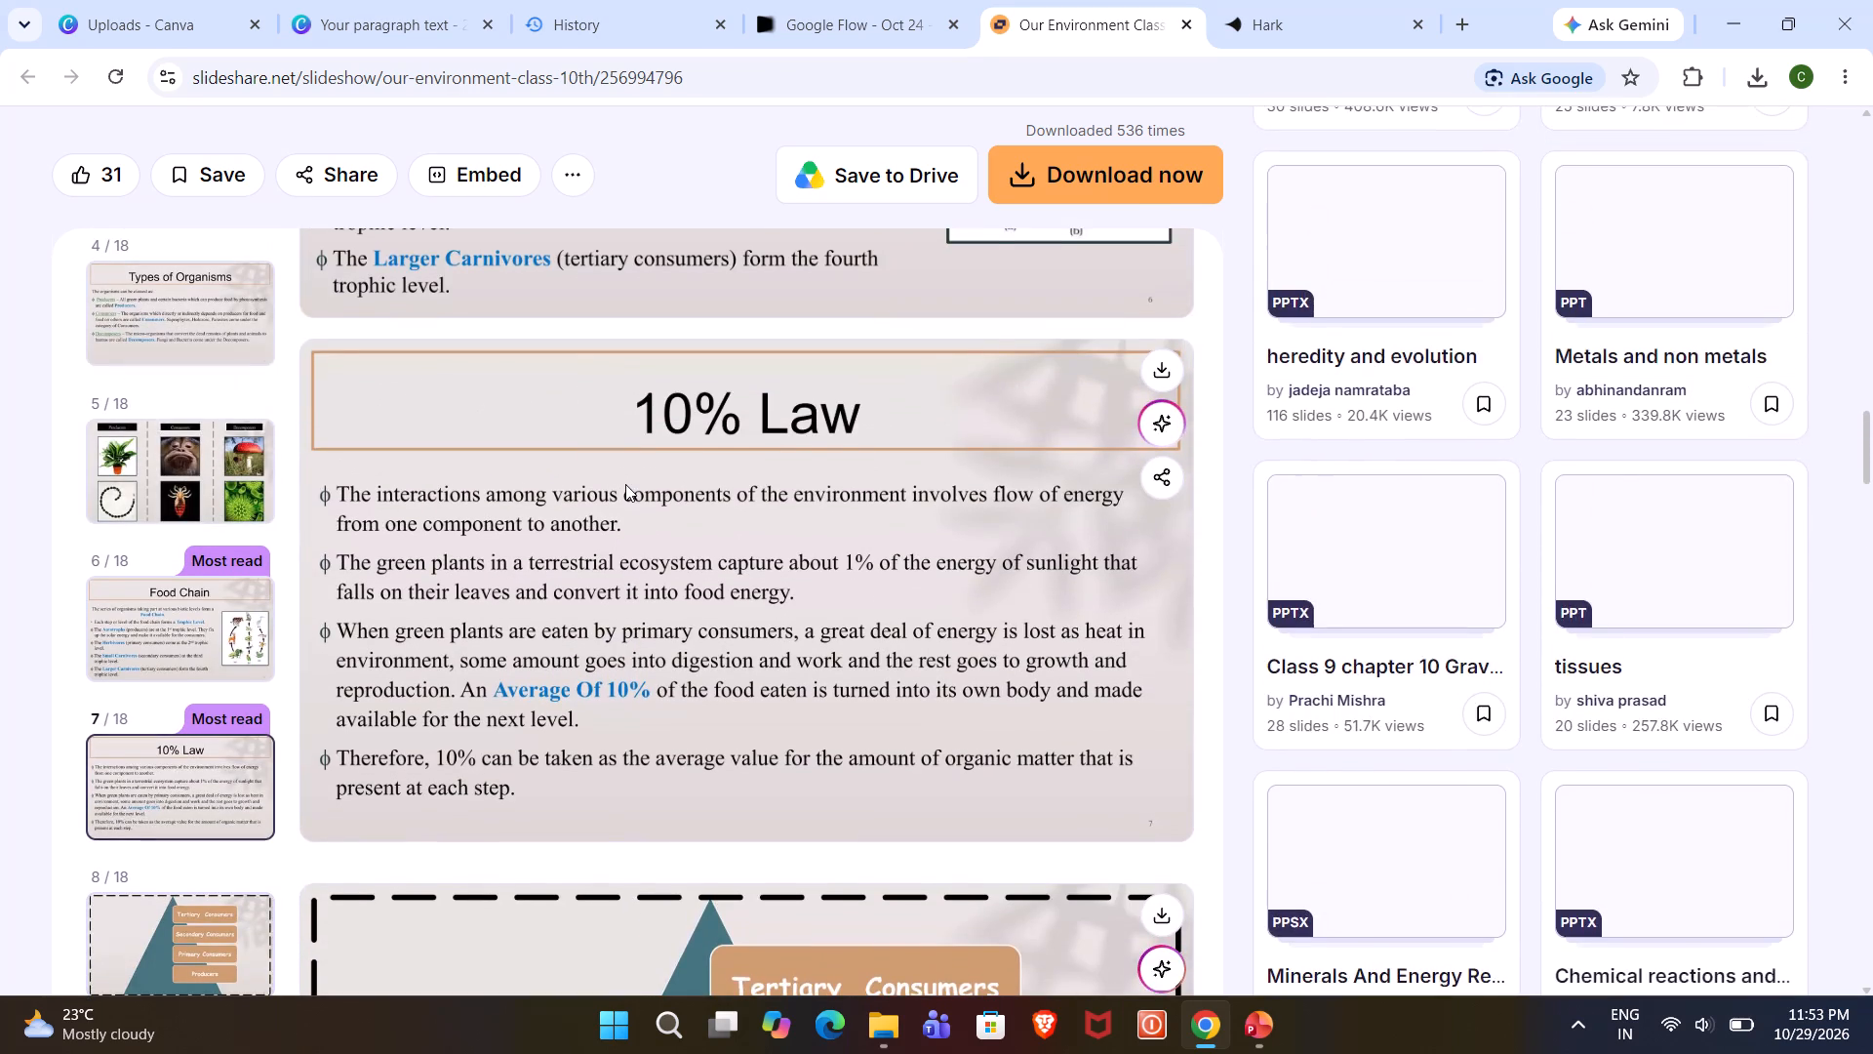
scroll(625, 484, "up", 5)
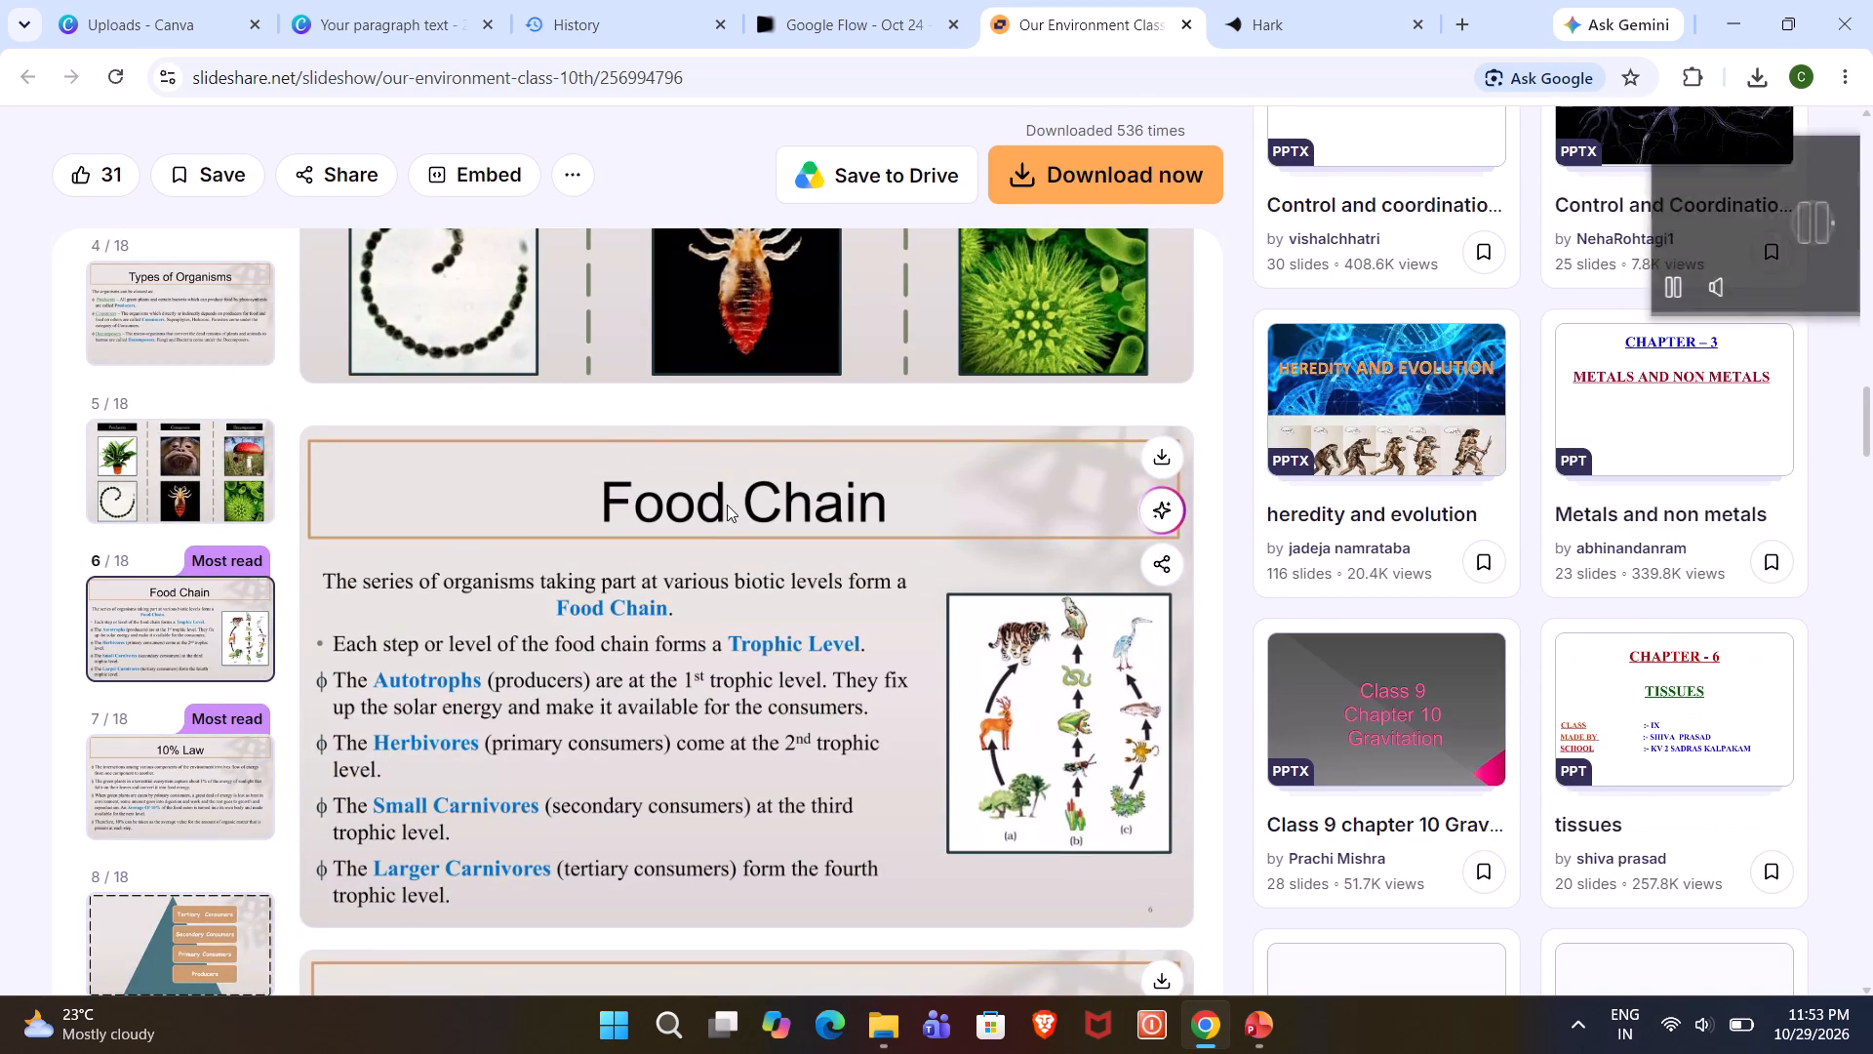
left_click(351, 0)
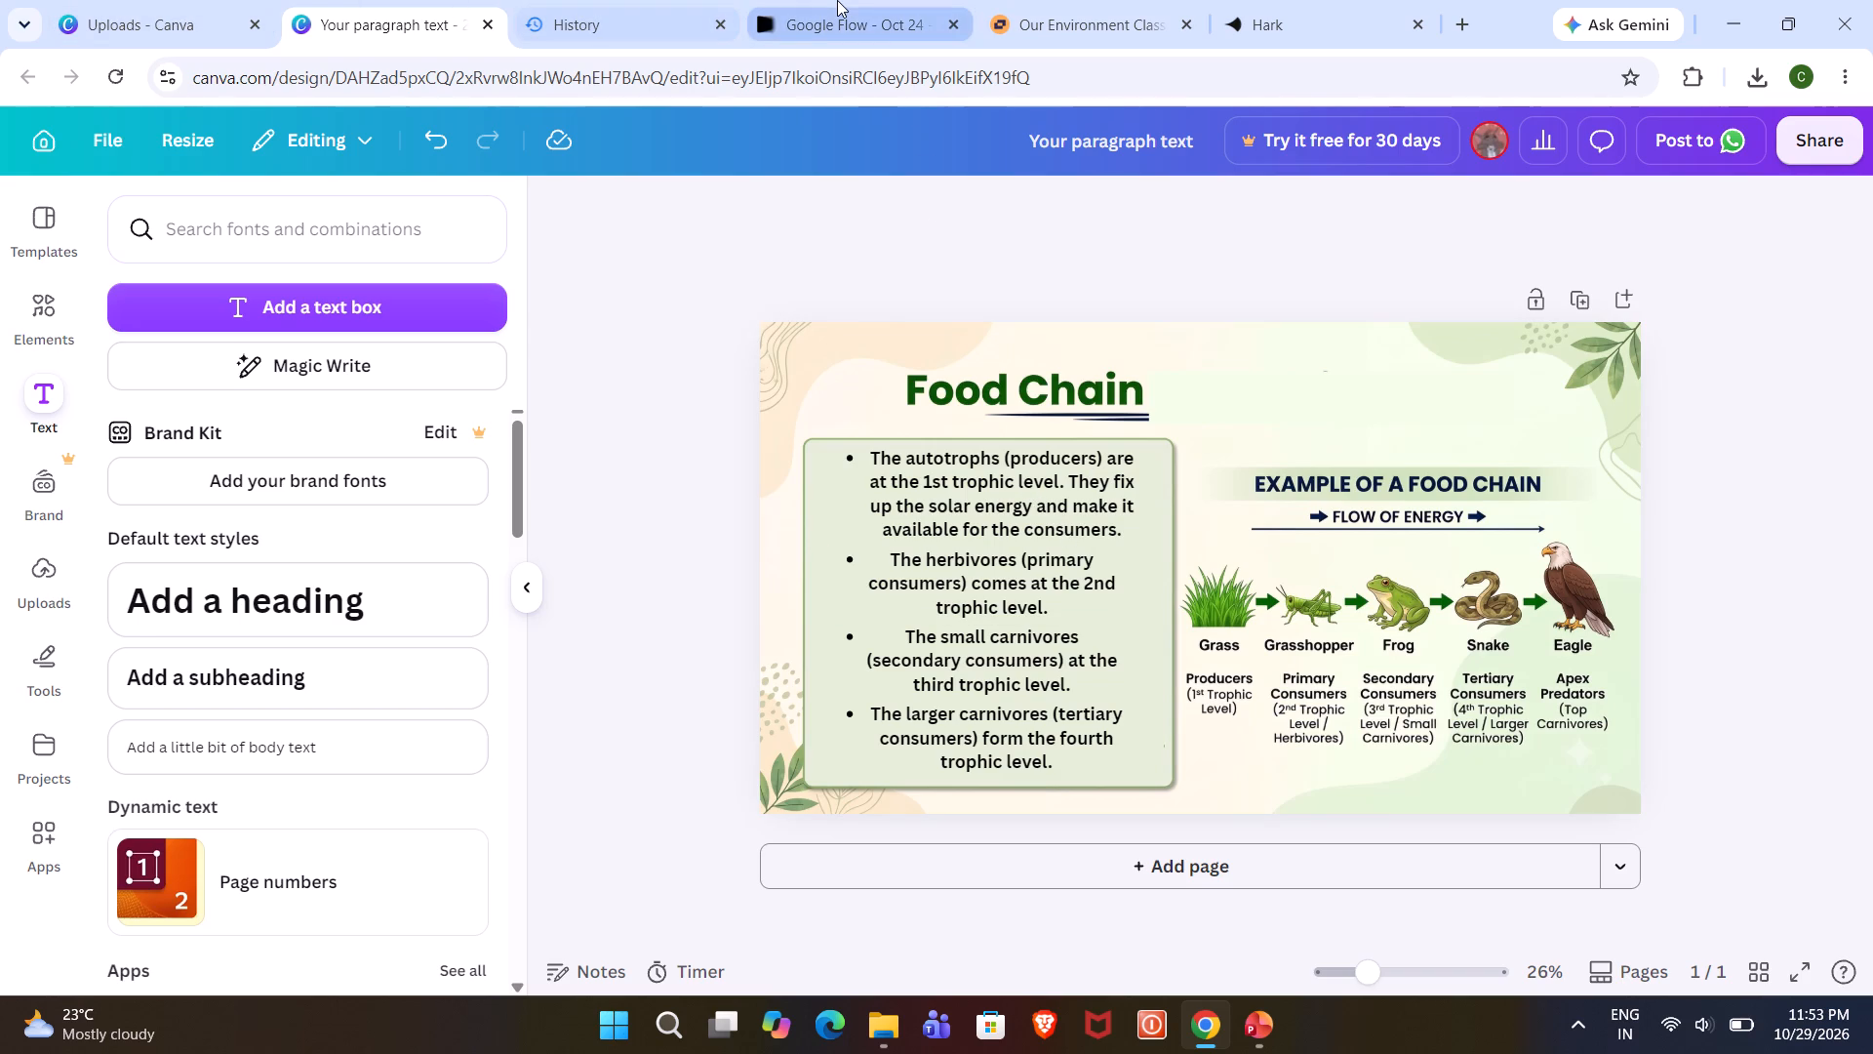
left_click(1065, 21)
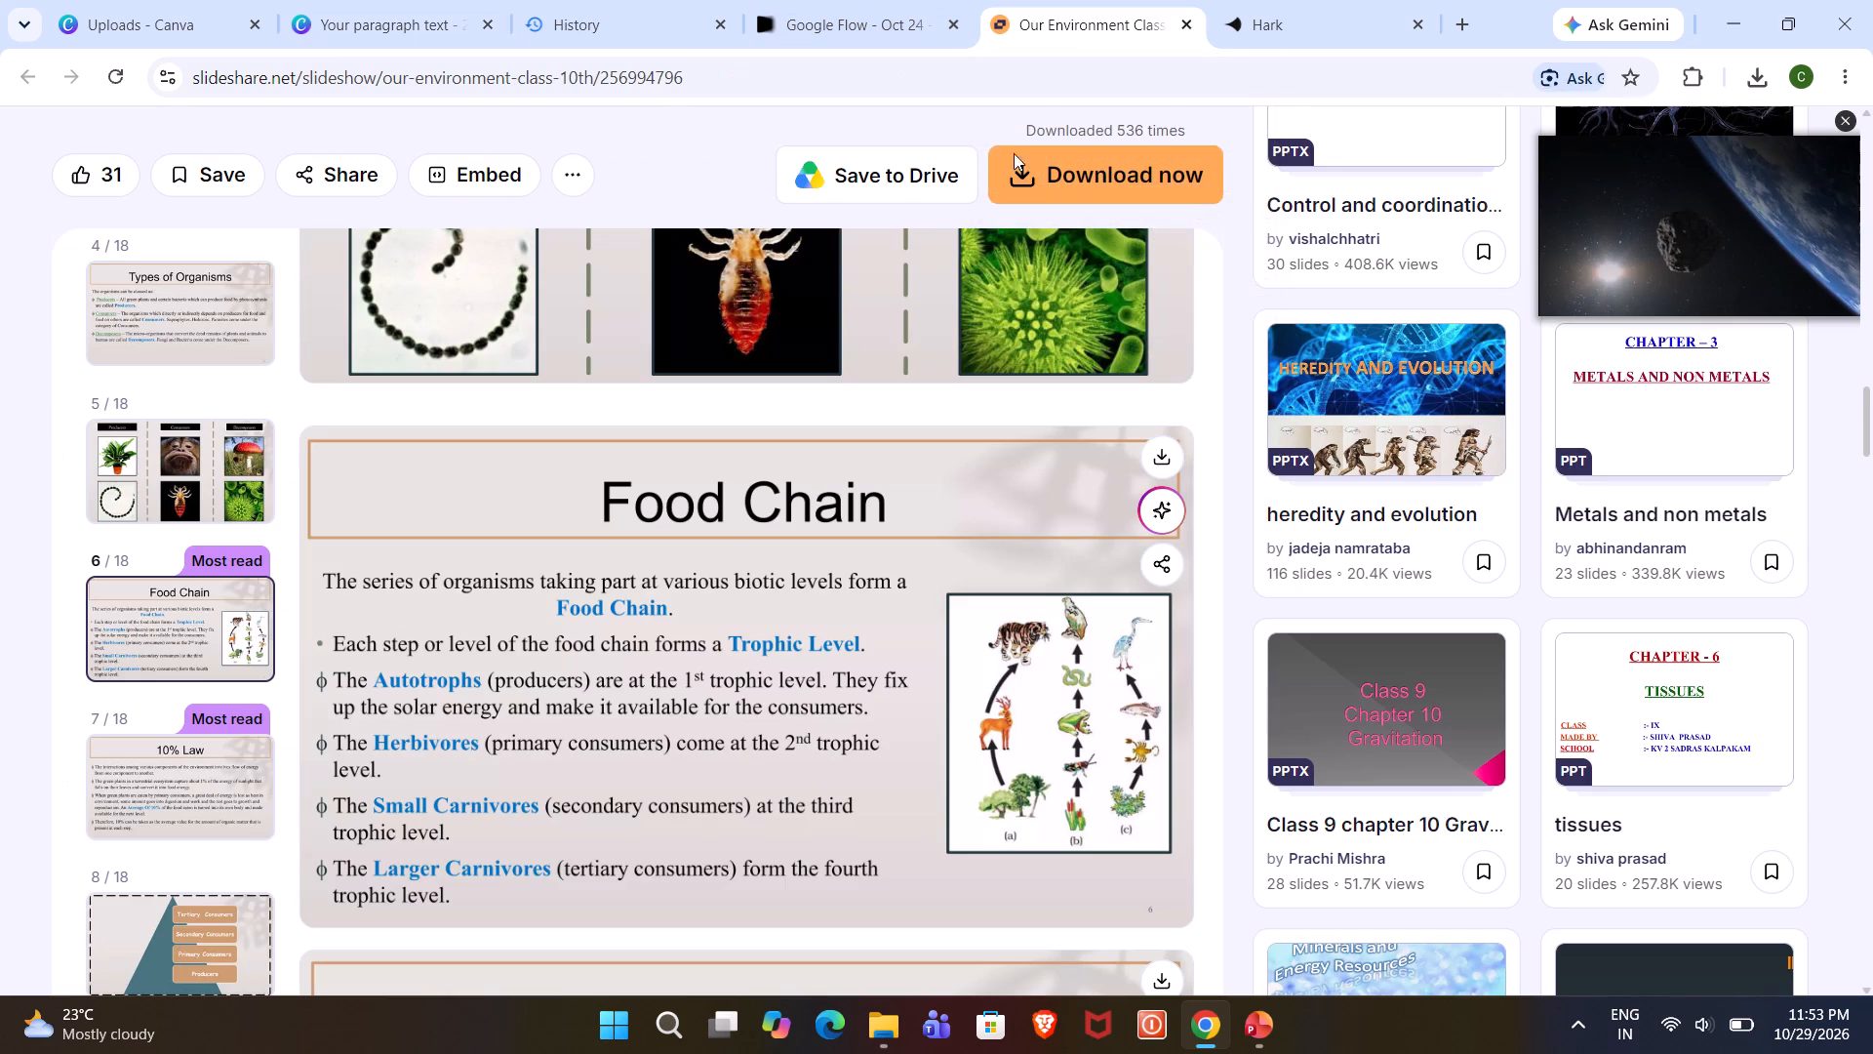
scroll(1000, 650, "down", 3)
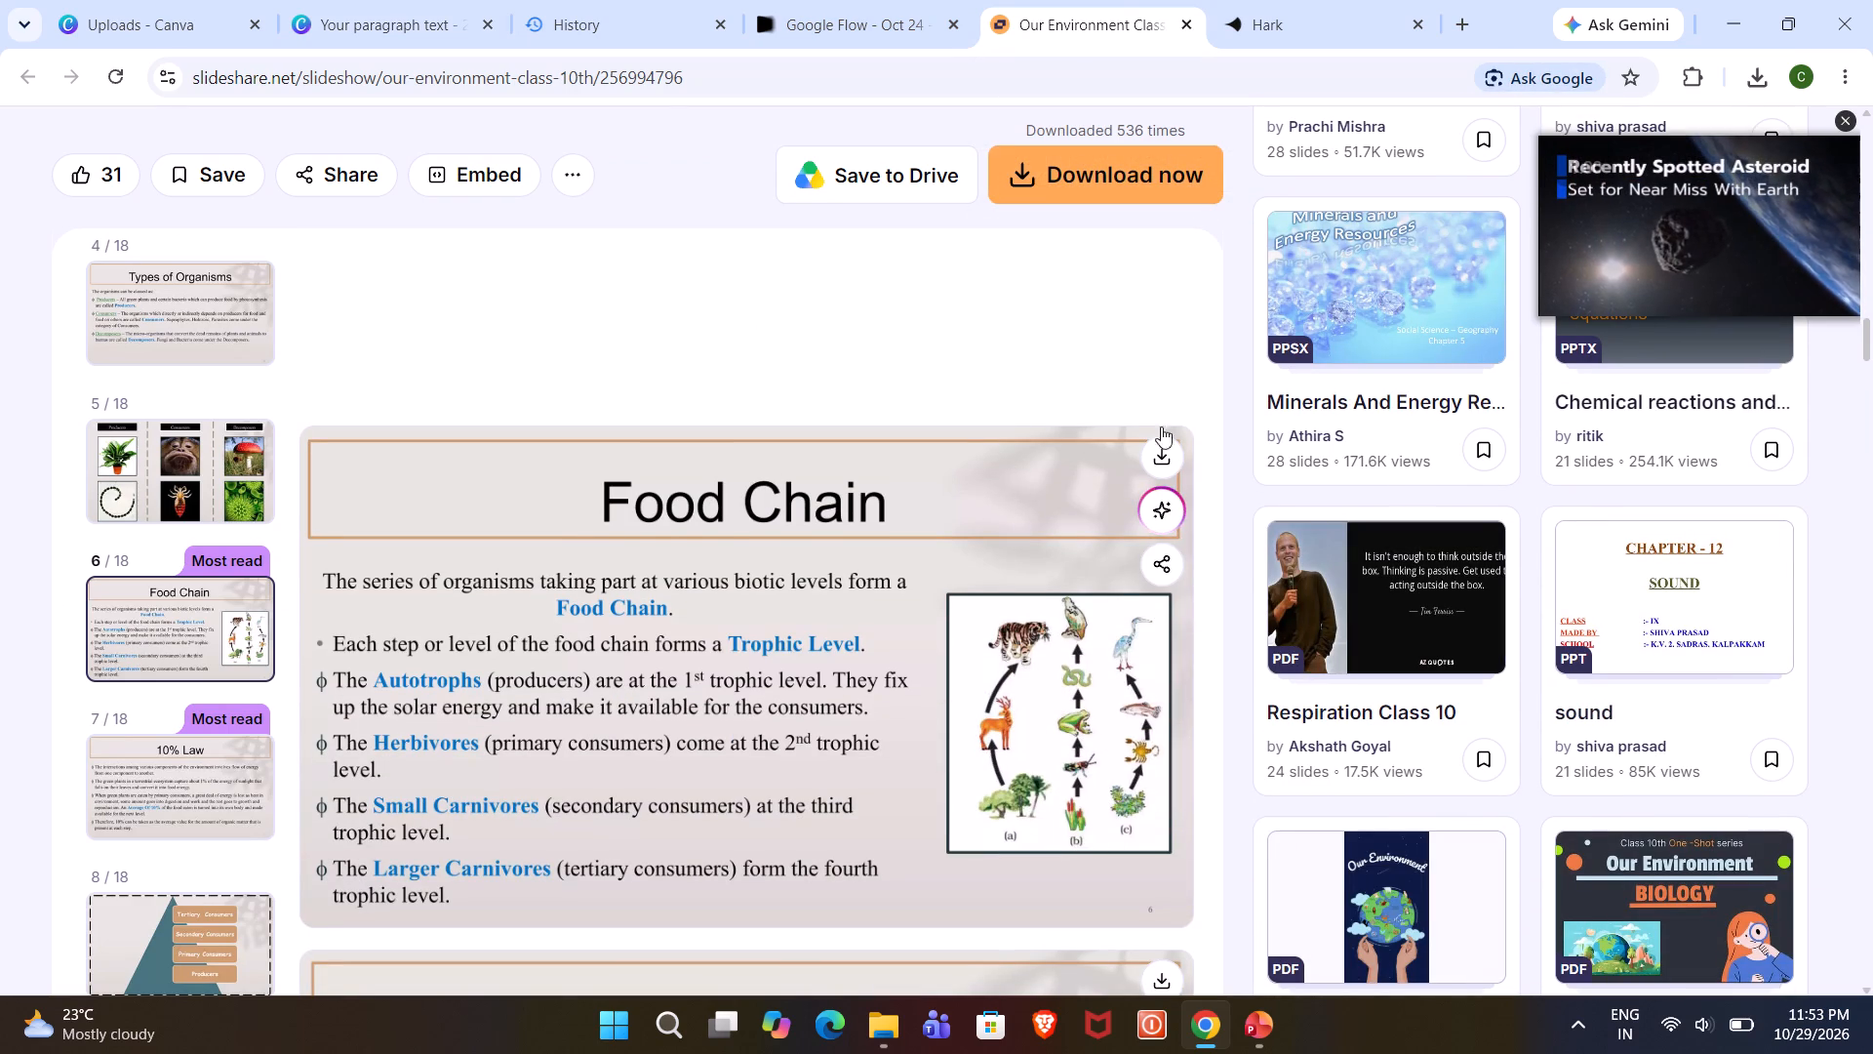
left_click(354, 0)
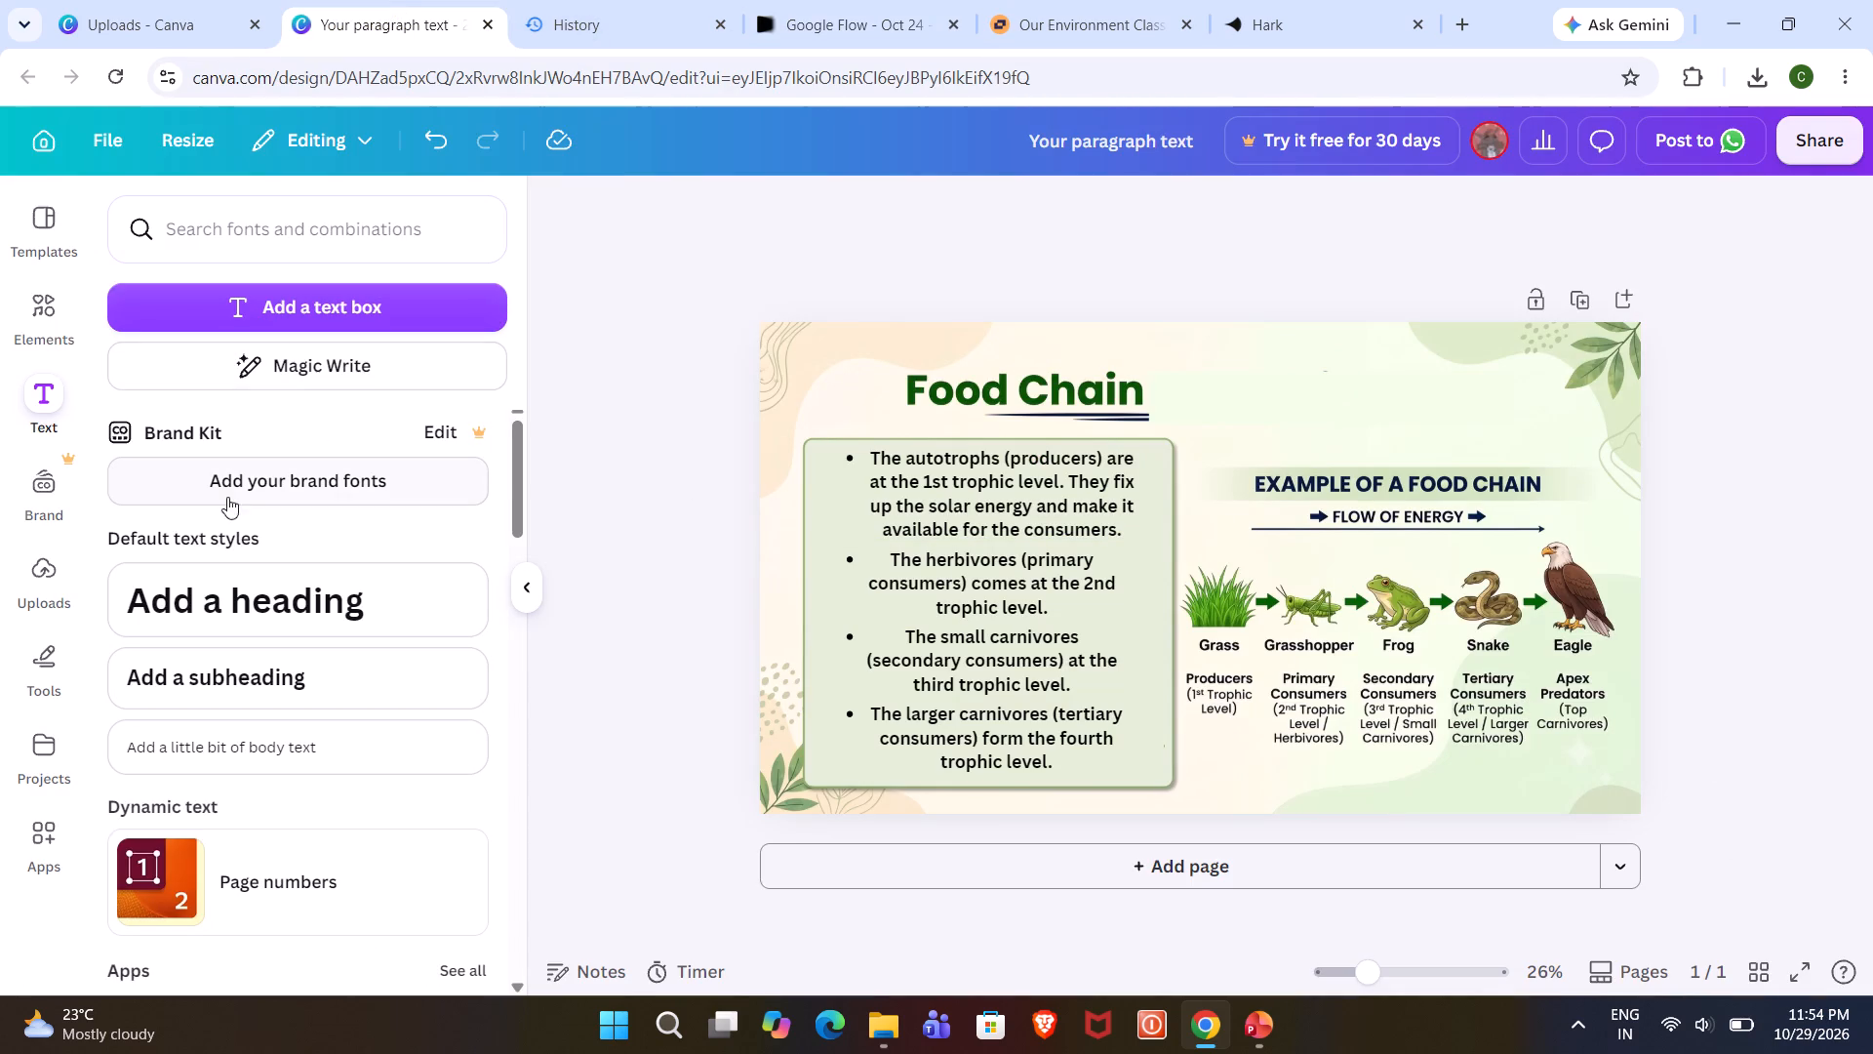
left_click(34, 313)
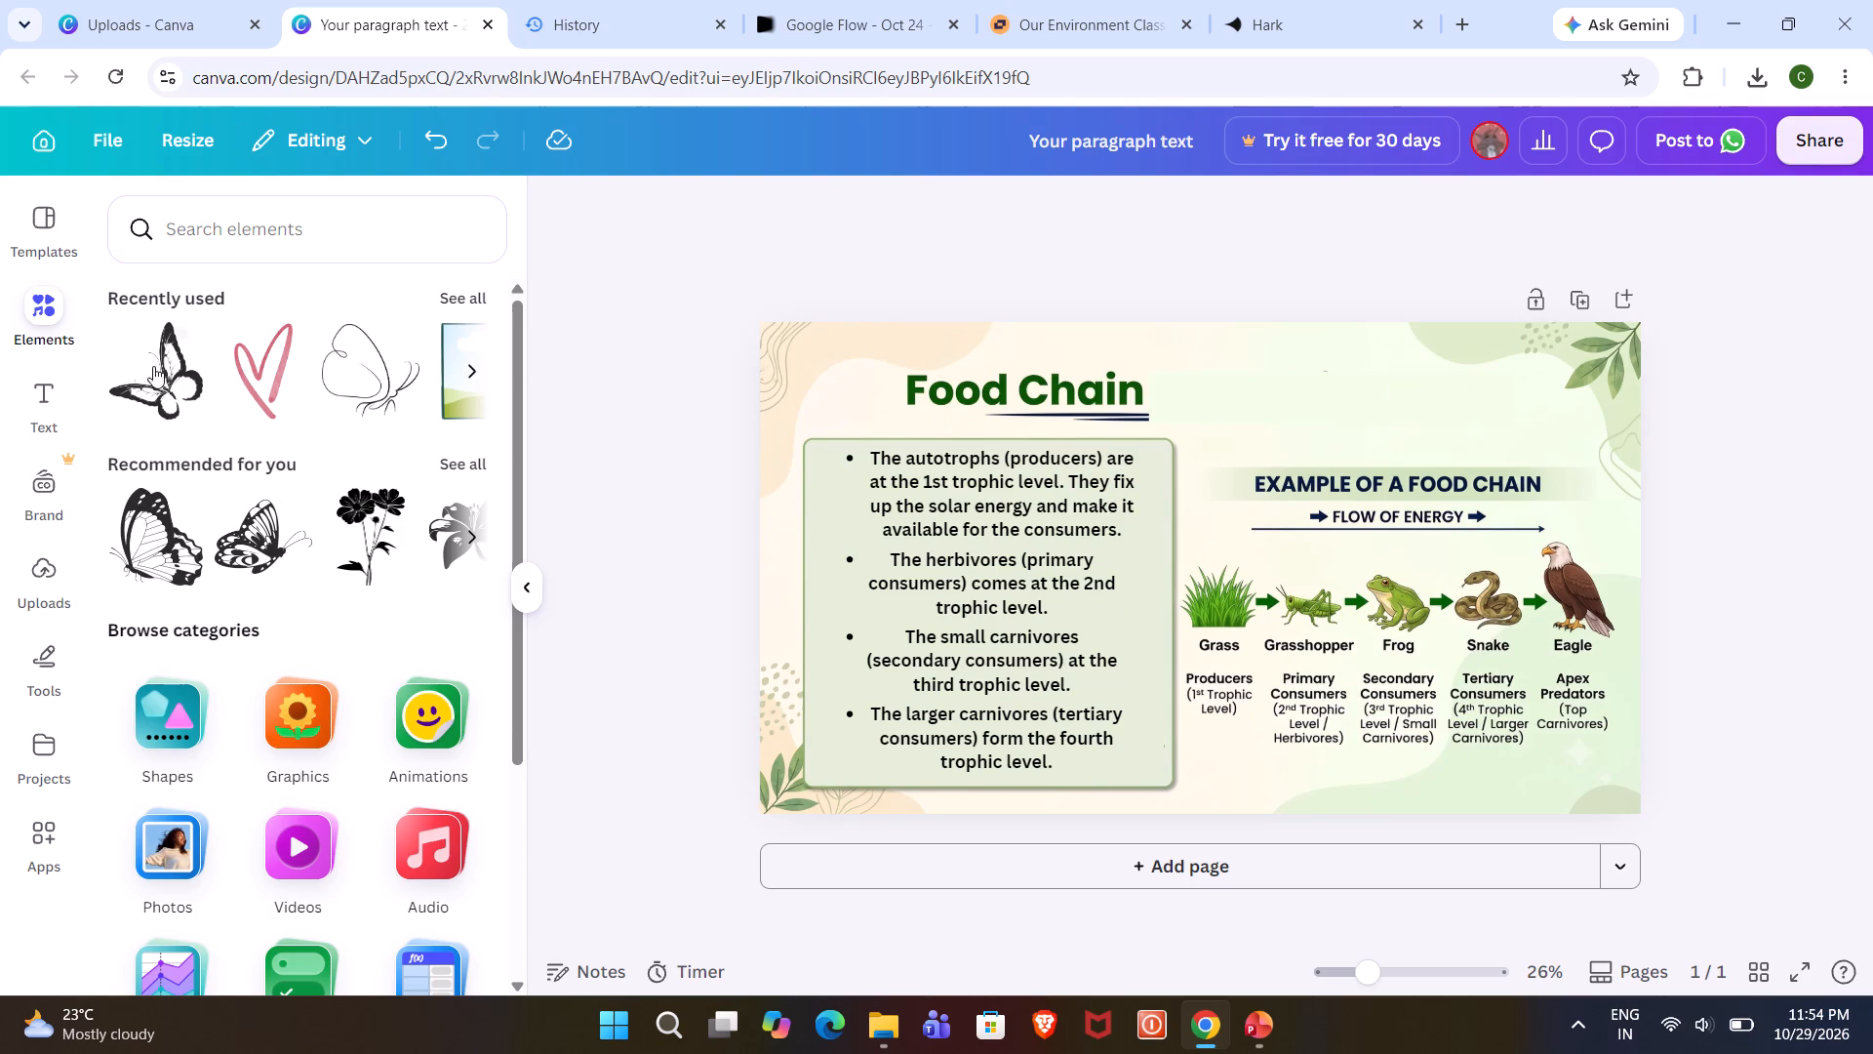
left_click(220, 243)
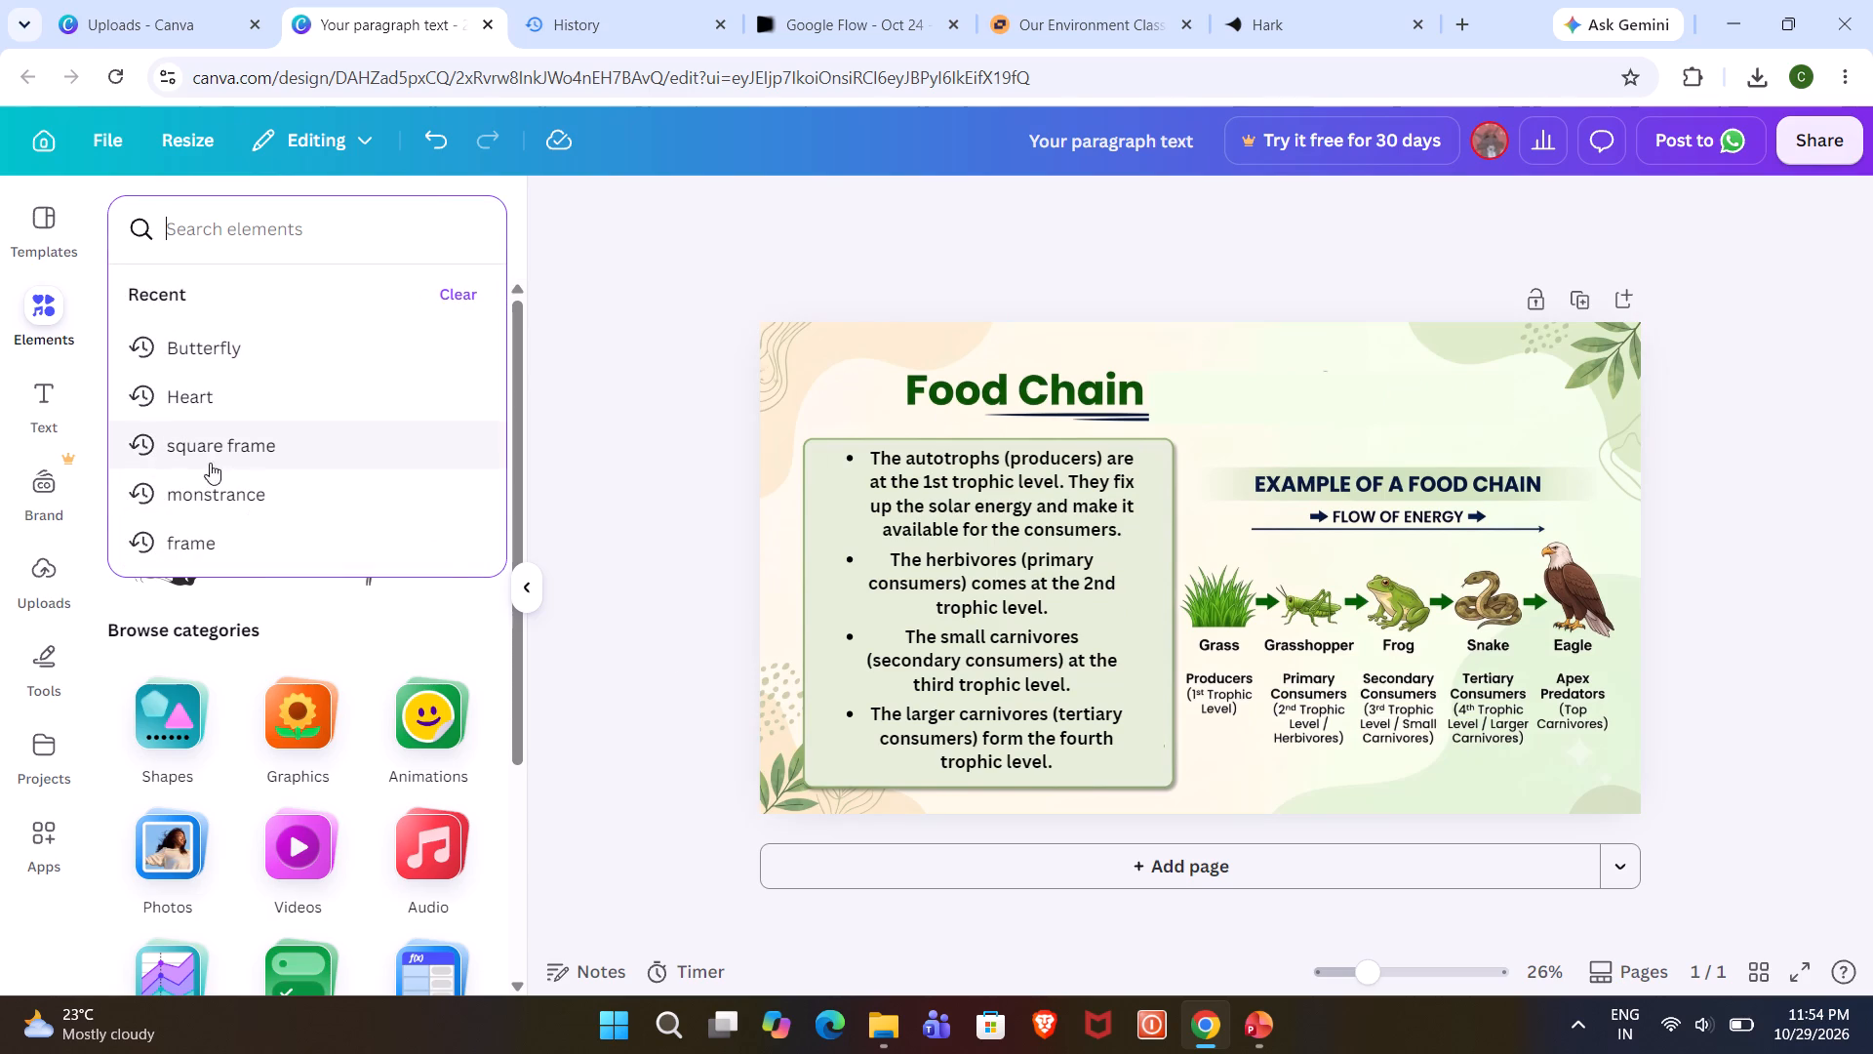
key("r")
key("e")
type("ct")
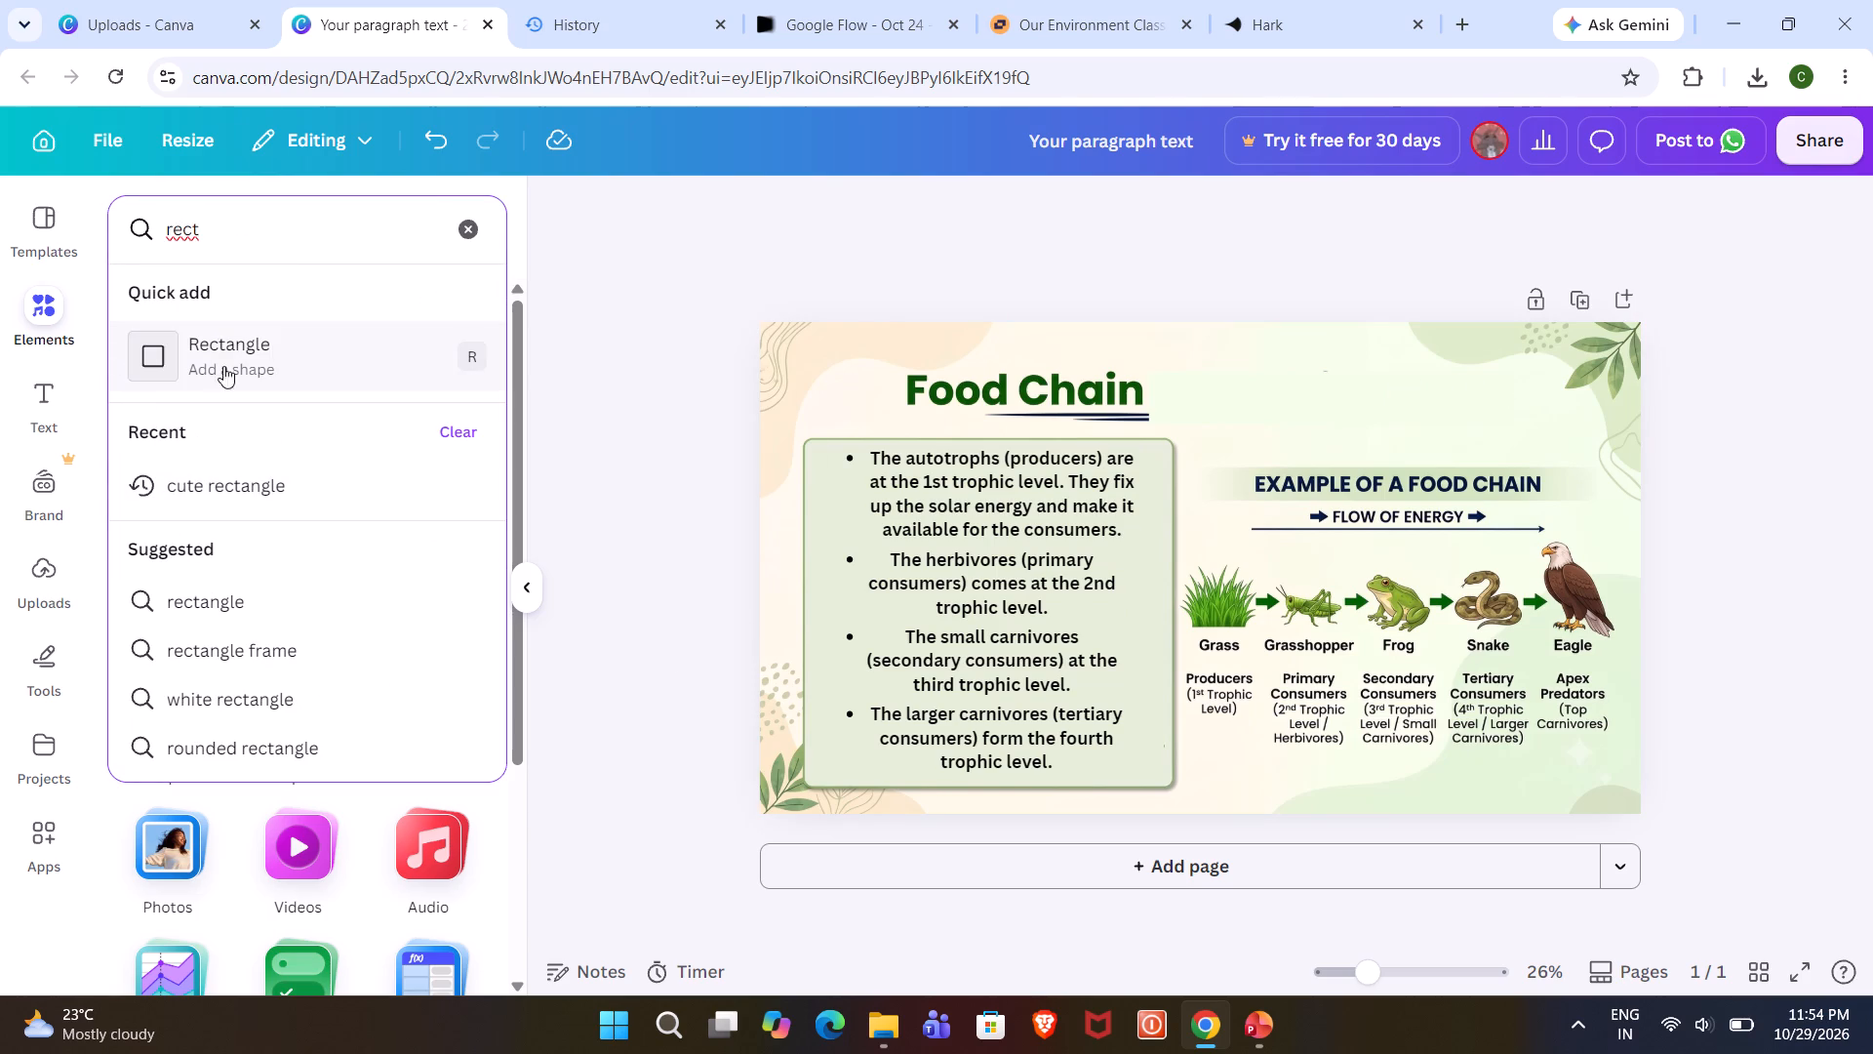
left_click(286, 366)
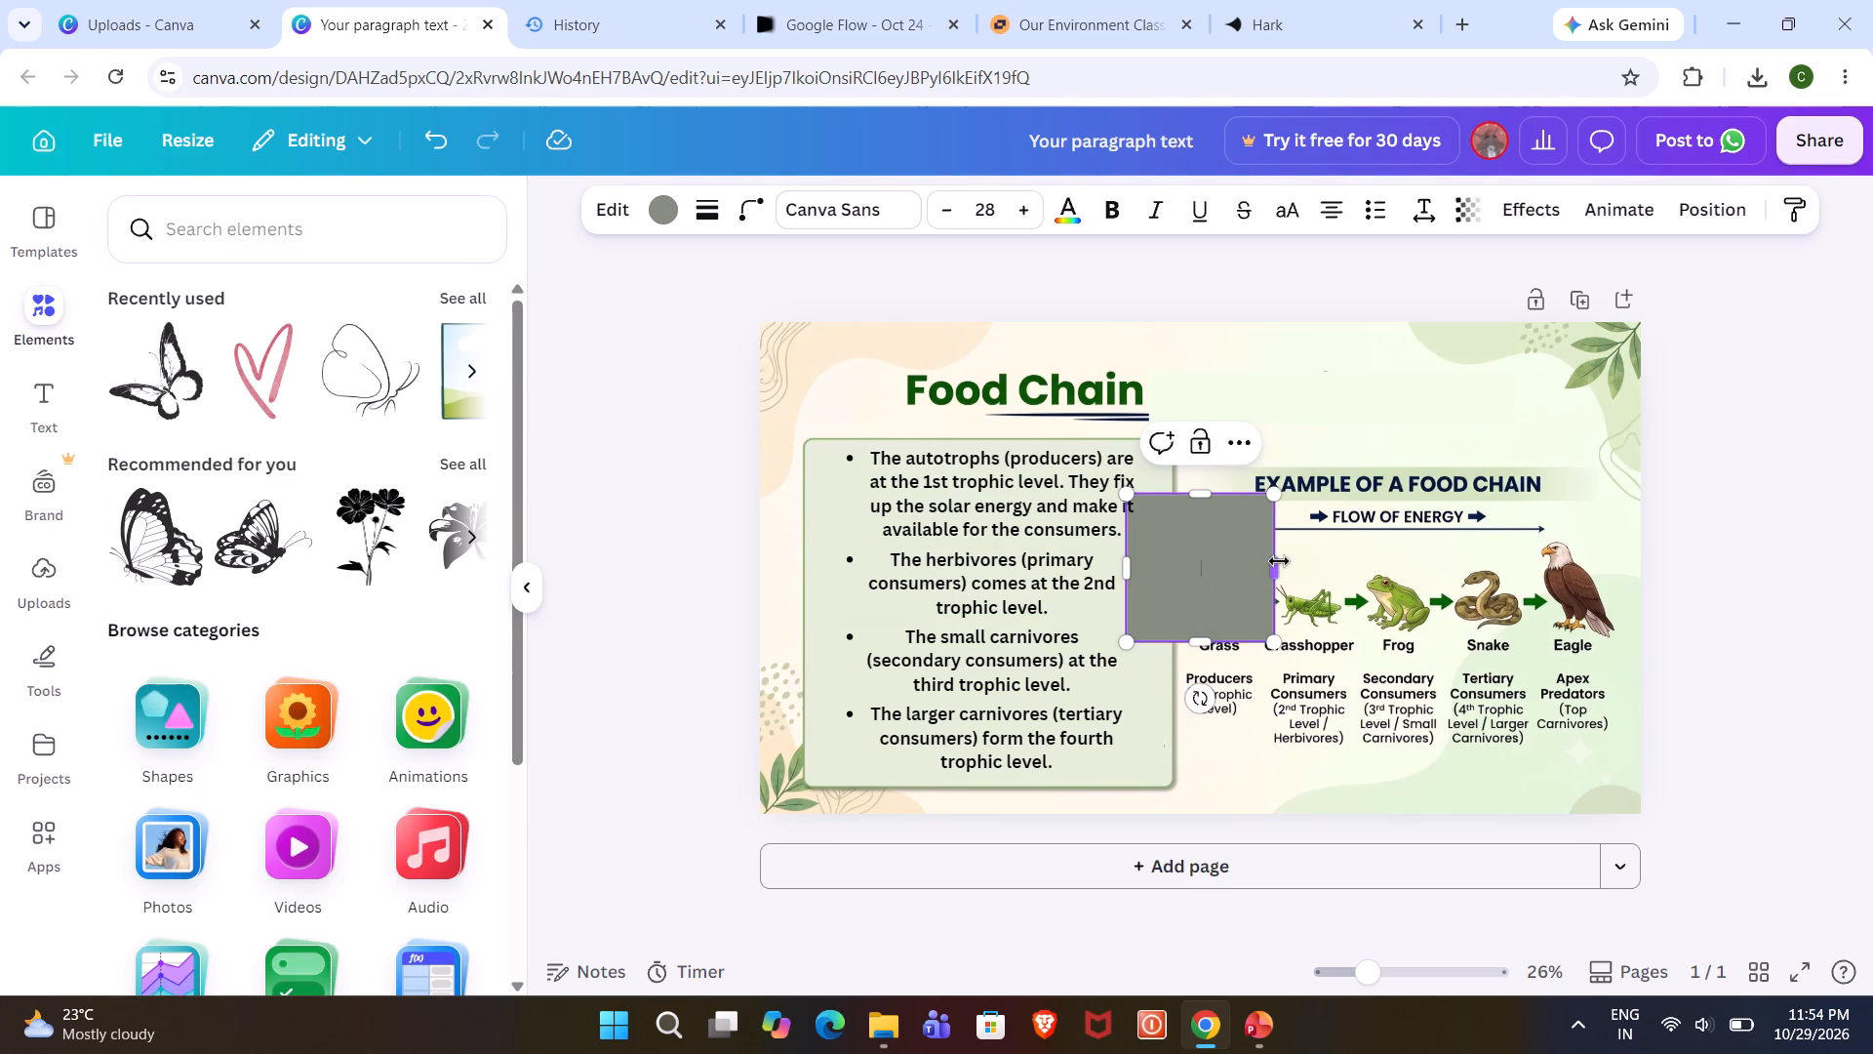
Resize and position the rectangle to cover the trophic-level labels beneath the organism names from Grass to Eagle.
left_click_drag(1279, 561, 1606, 591)
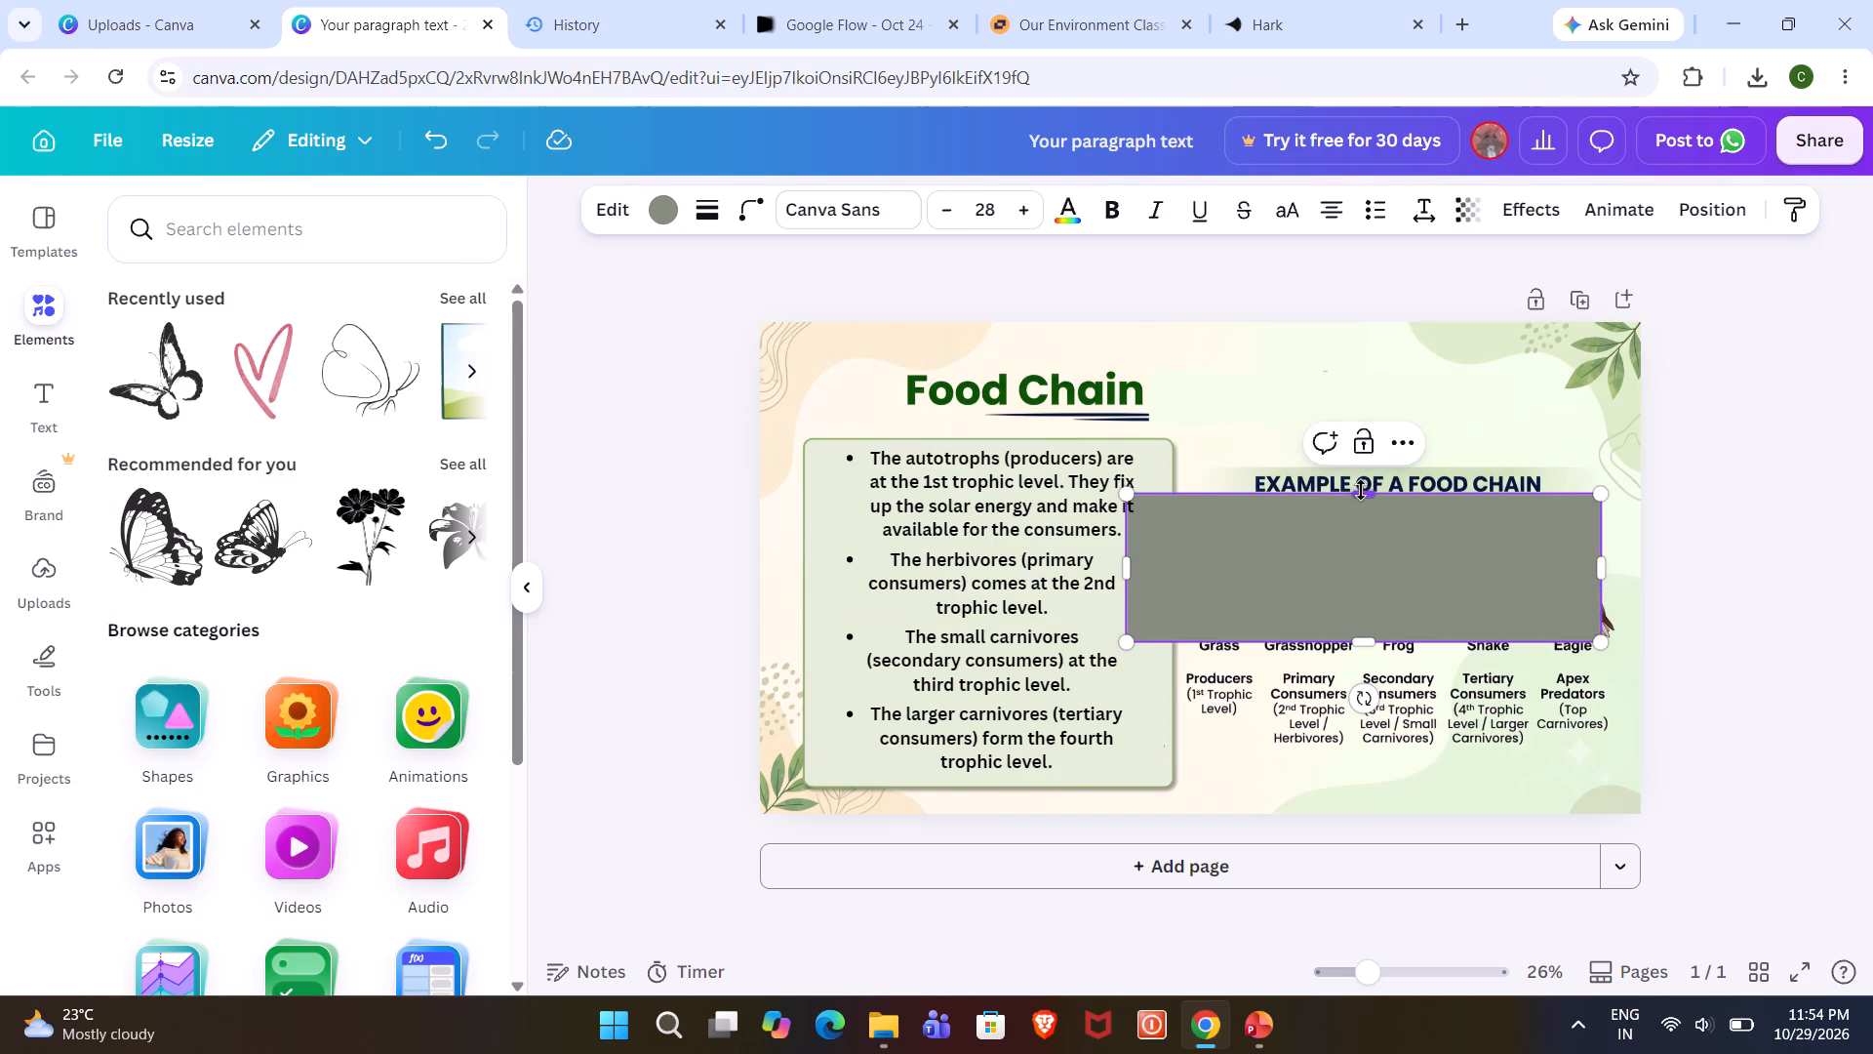
left_click_drag(1361, 490, 1378, 577)
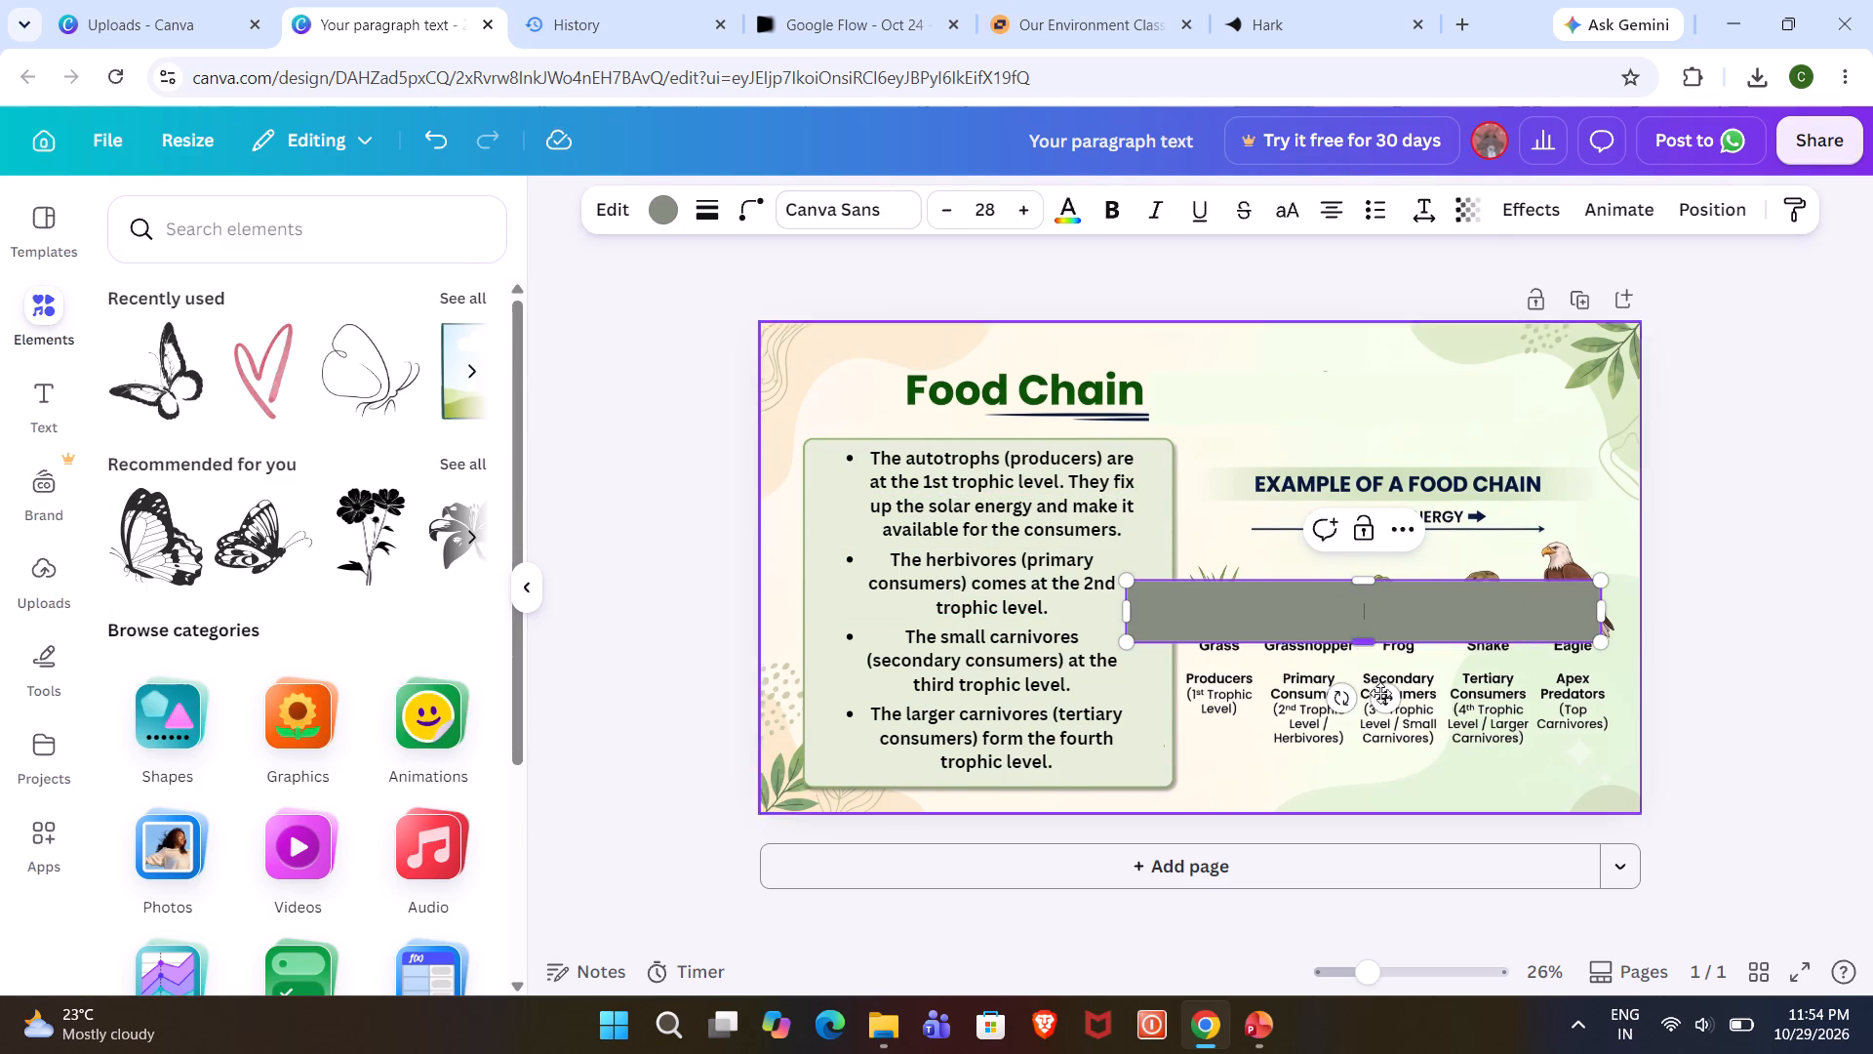
left_click_drag(1383, 695, 1431, 768)
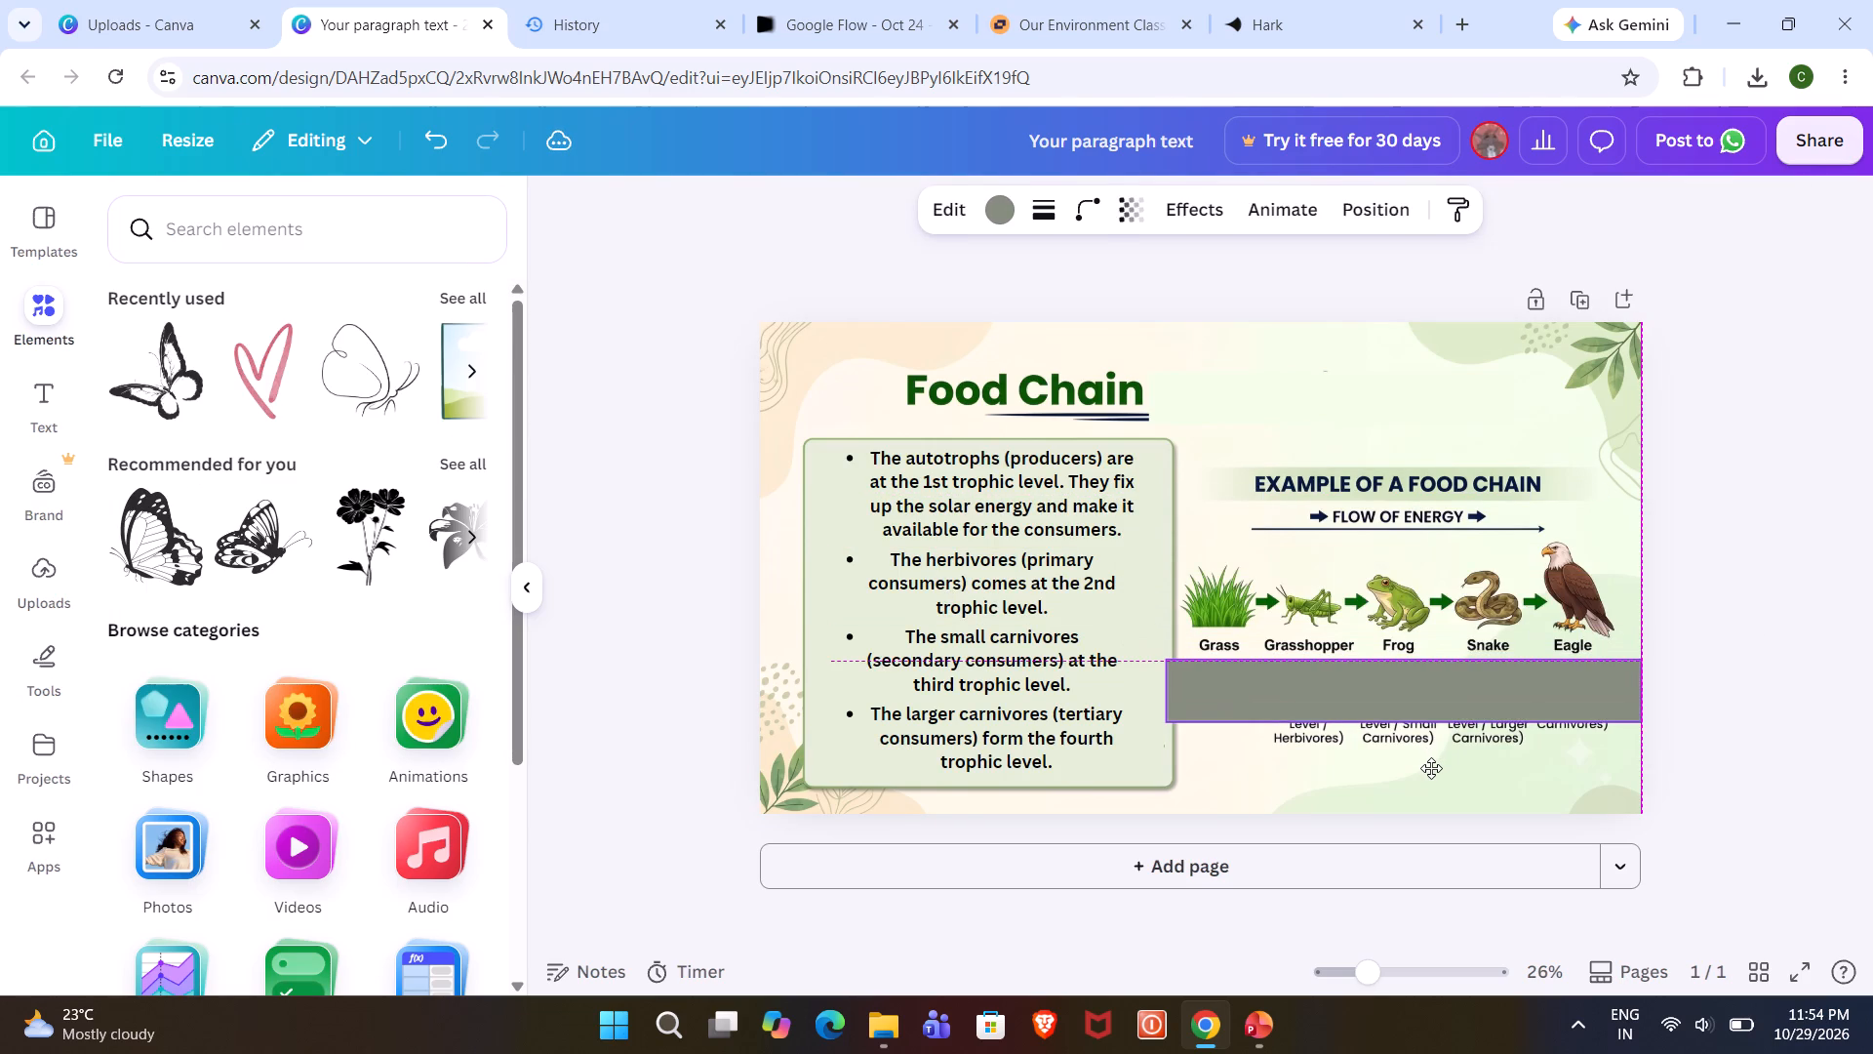
left_click_drag(1431, 768, 1433, 769)
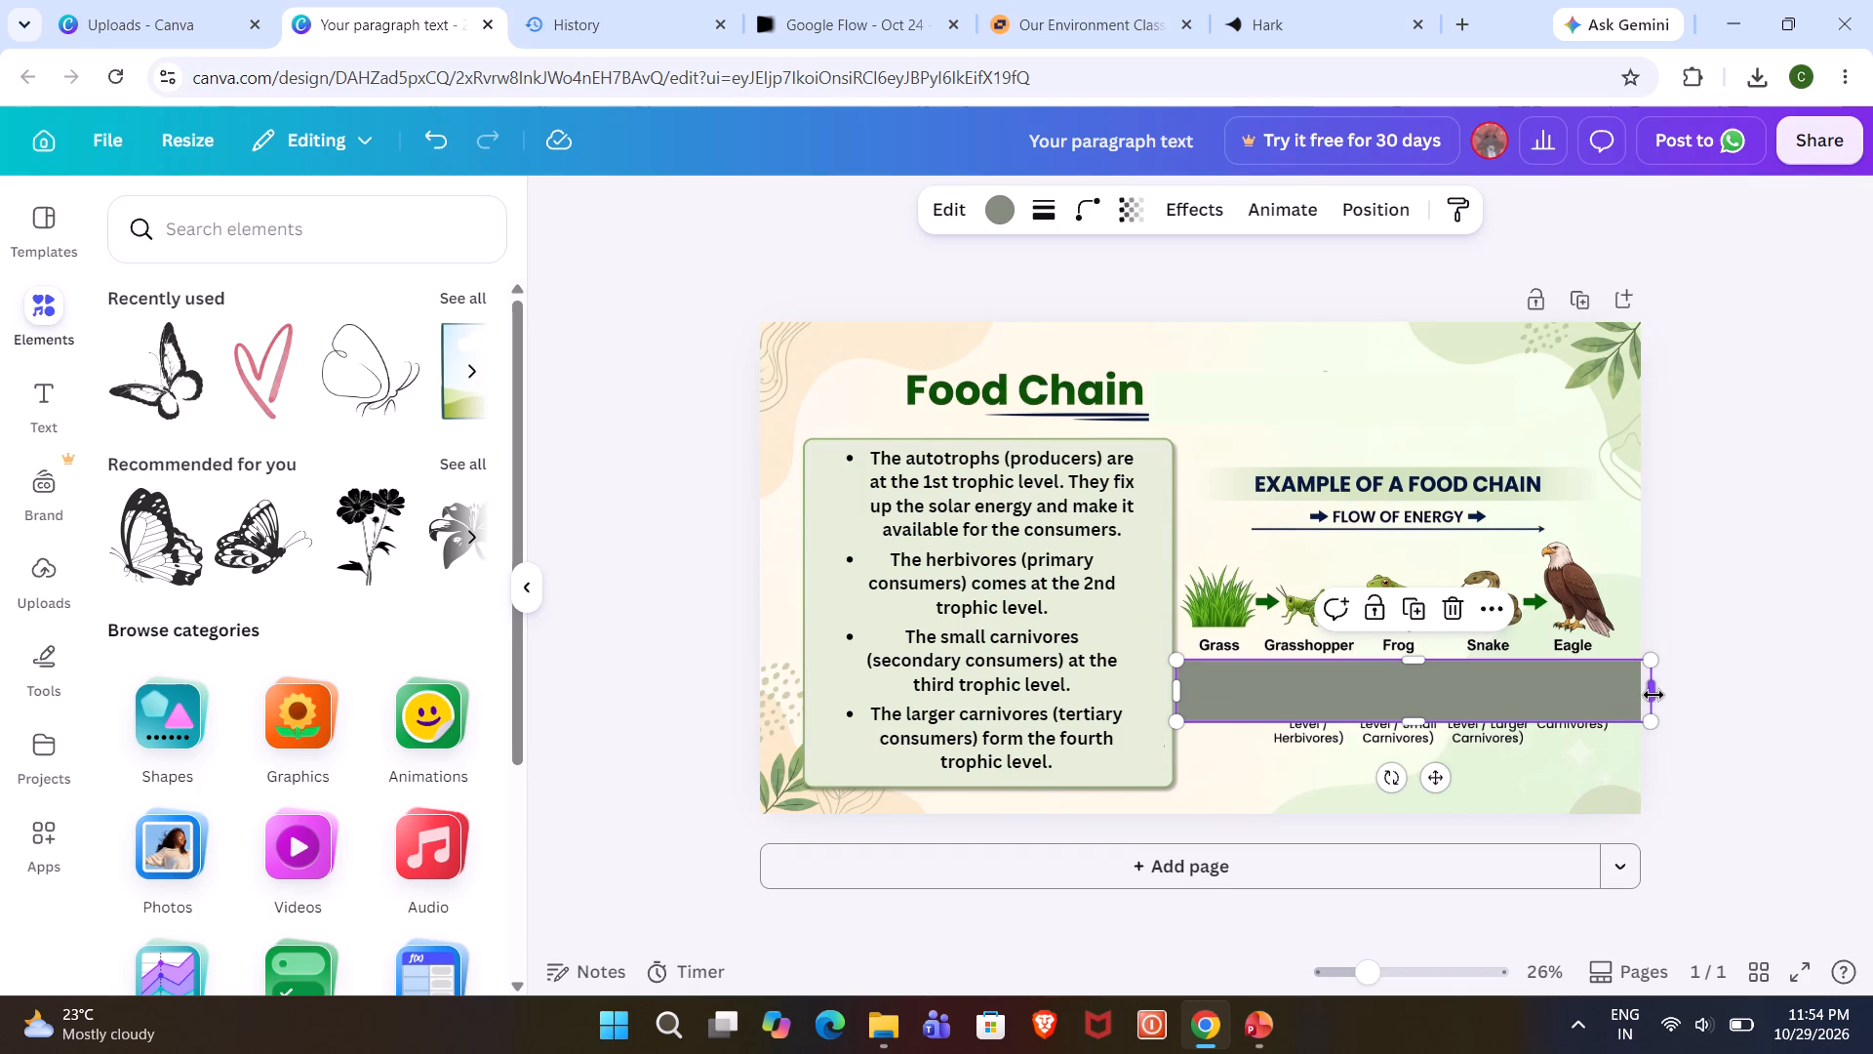
left_click_drag(1654, 695, 1614, 698)
left_click_drag(1360, 682, 1375, 682)
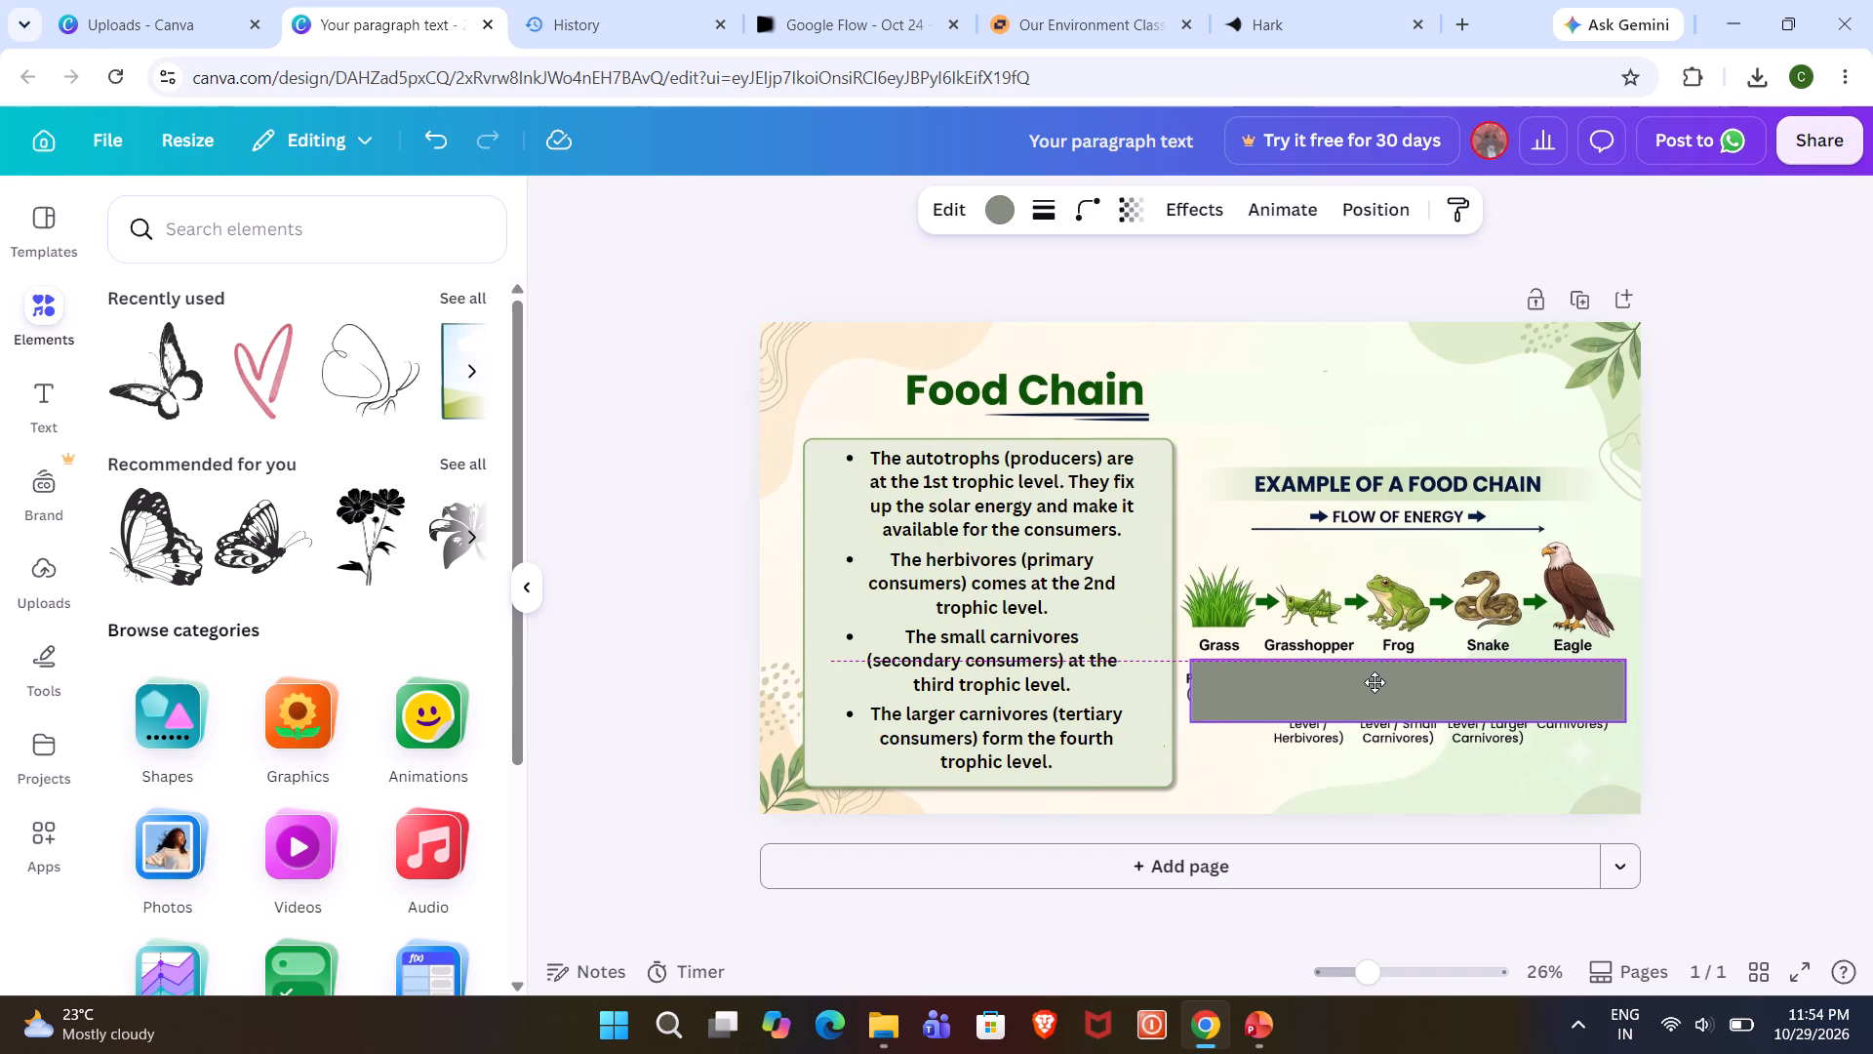
left_click_drag(1375, 682, 1370, 682)
left_click_drag(1397, 715, 1405, 746)
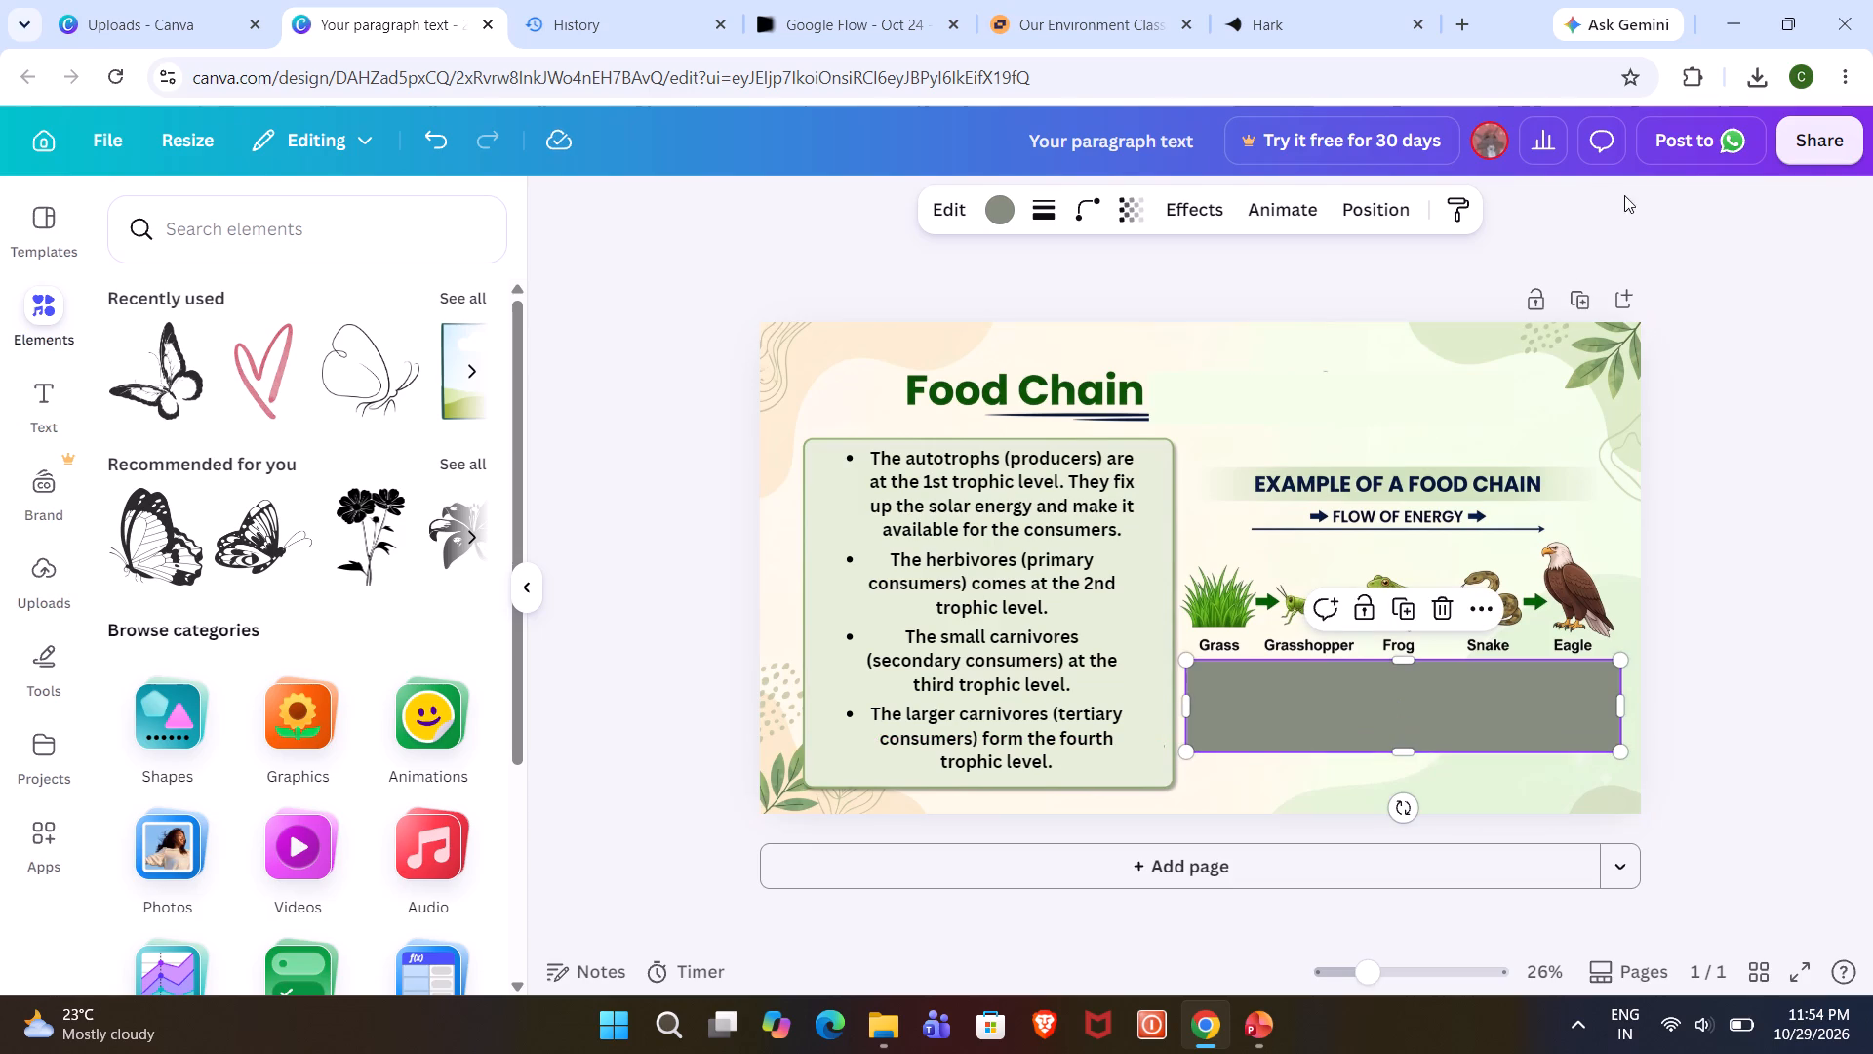
Recolour the rectangle with the pale background colour sampled from the slide just below it.
left_click(987, 204)
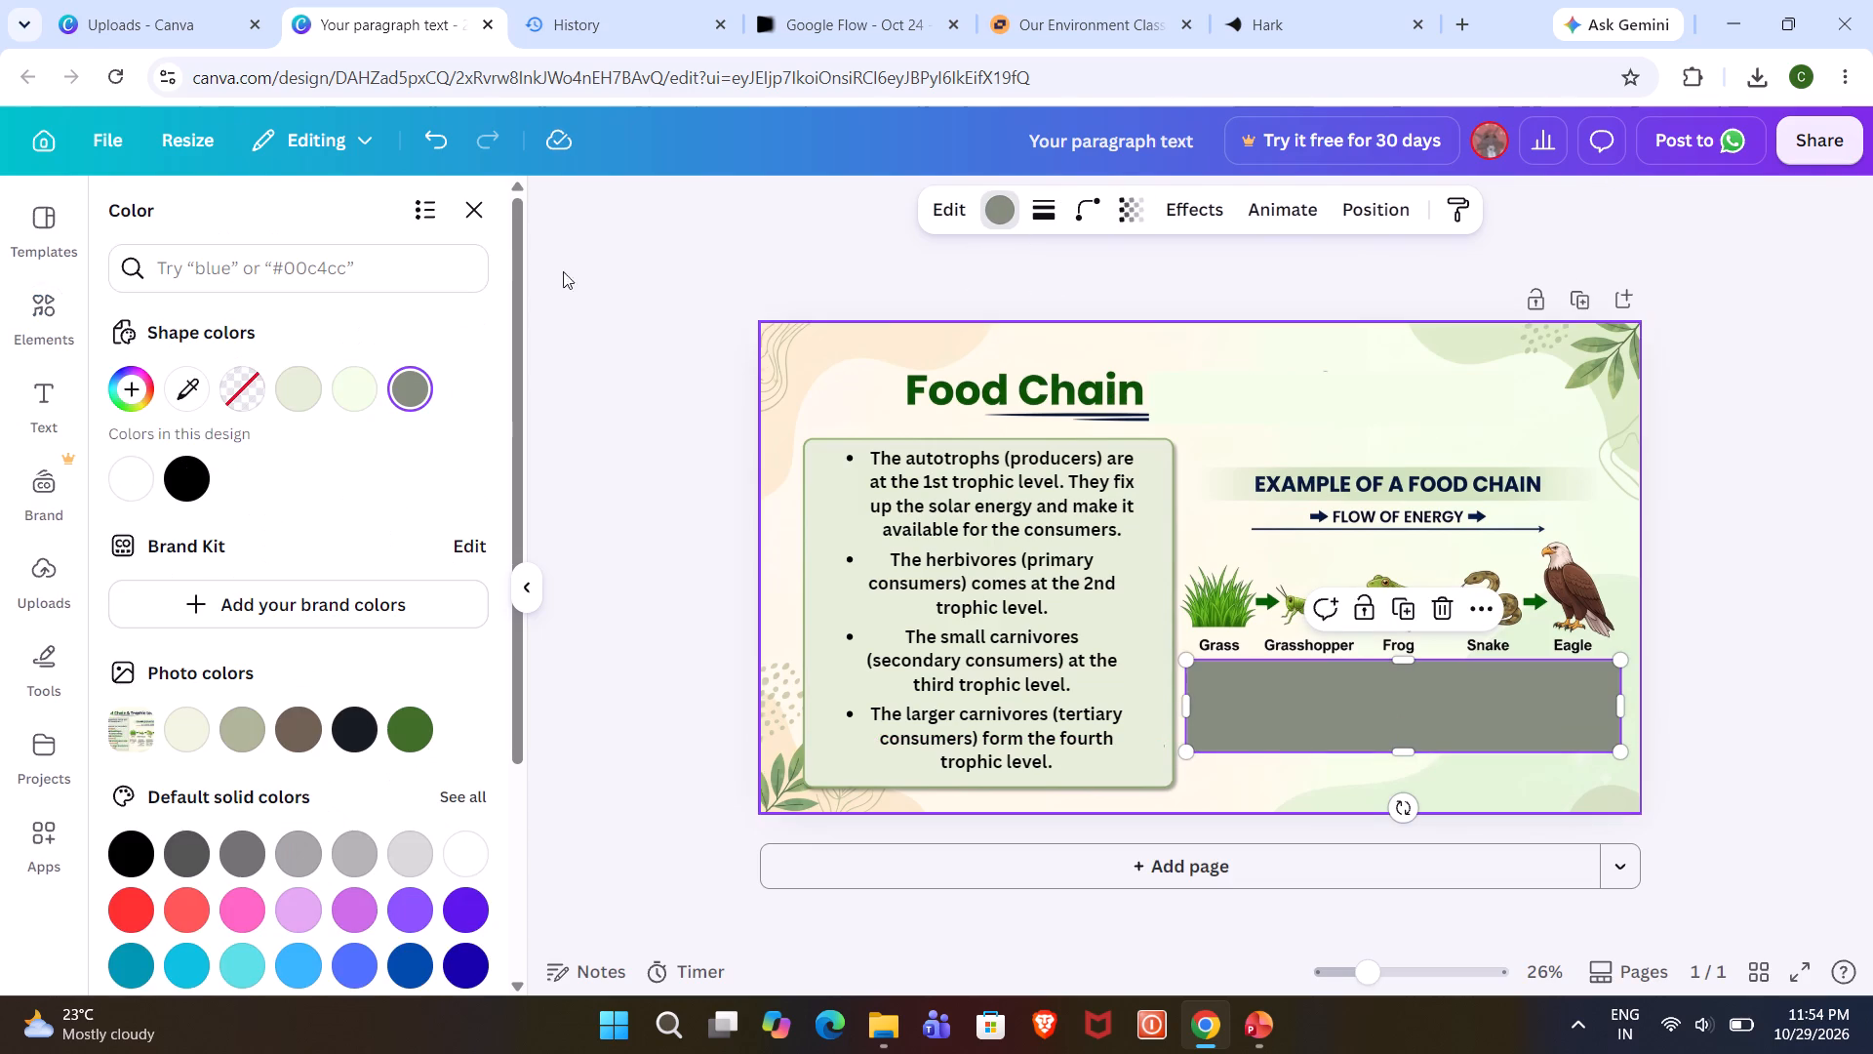
left_click(194, 389)
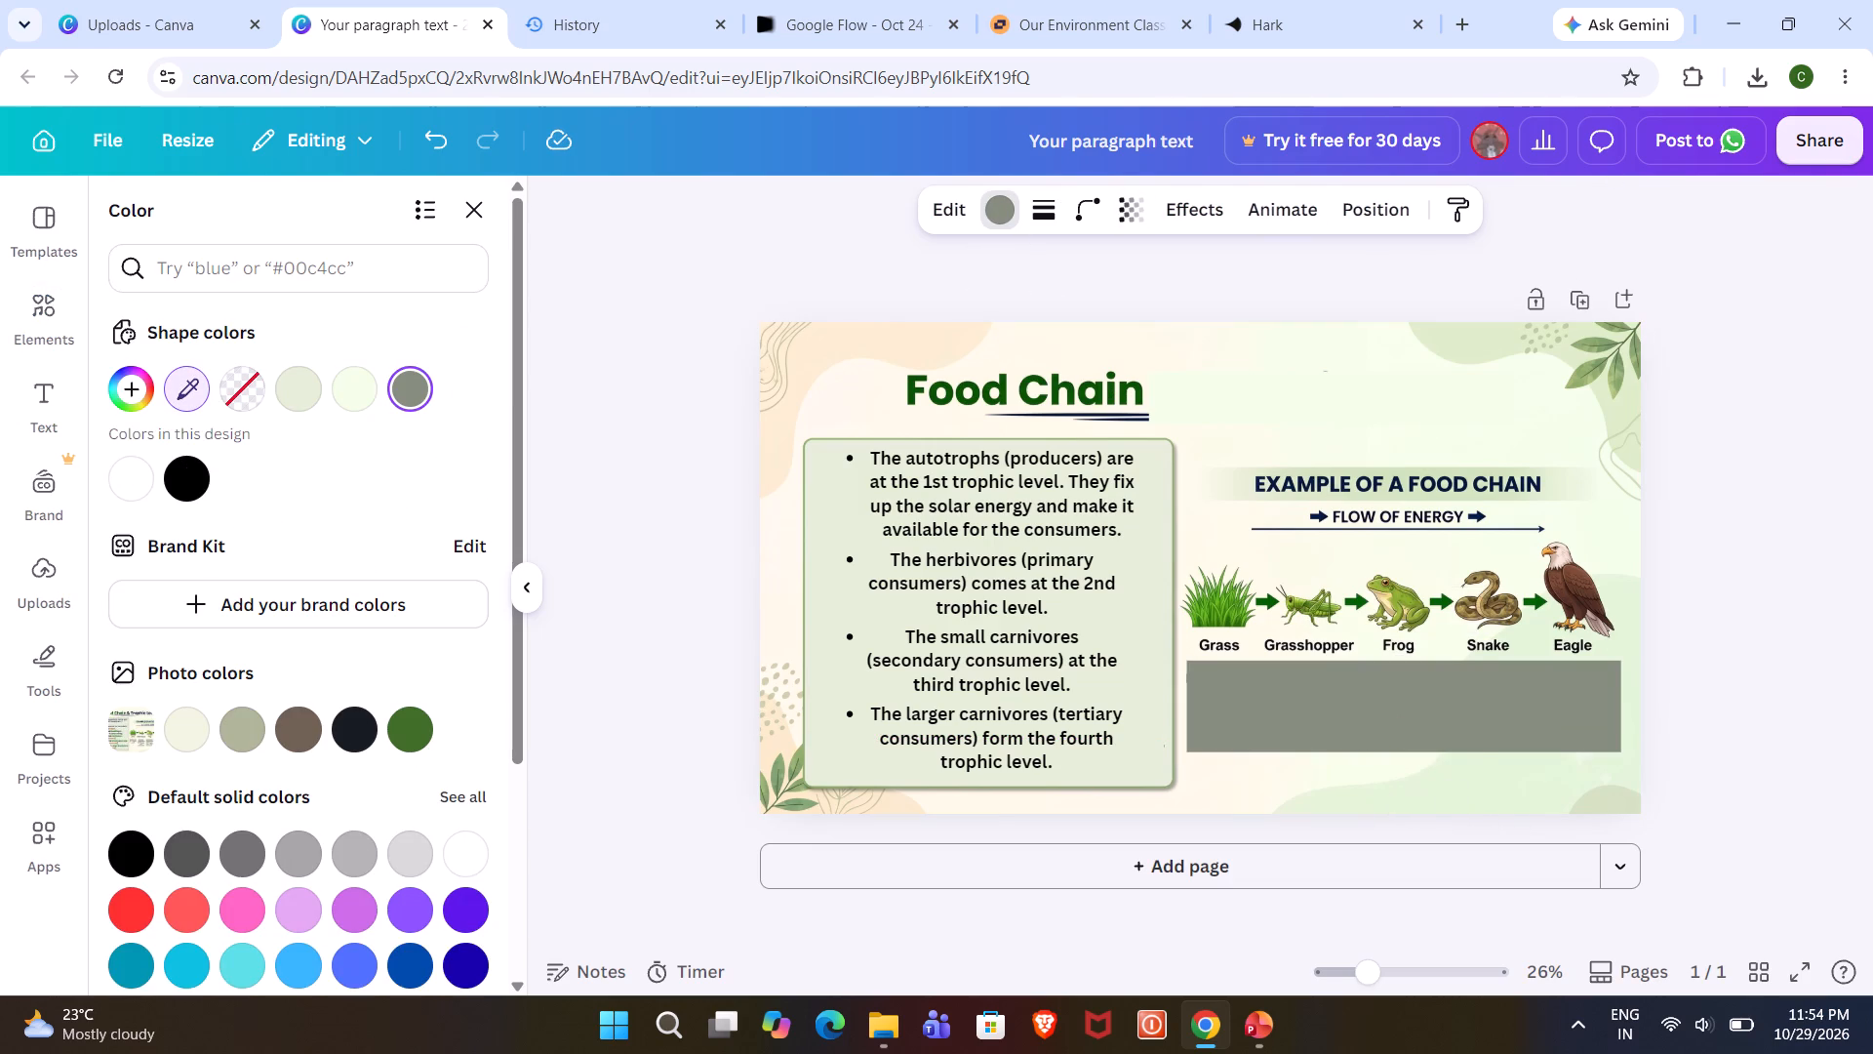
left_click(1394, 761)
left_click(1828, 610)
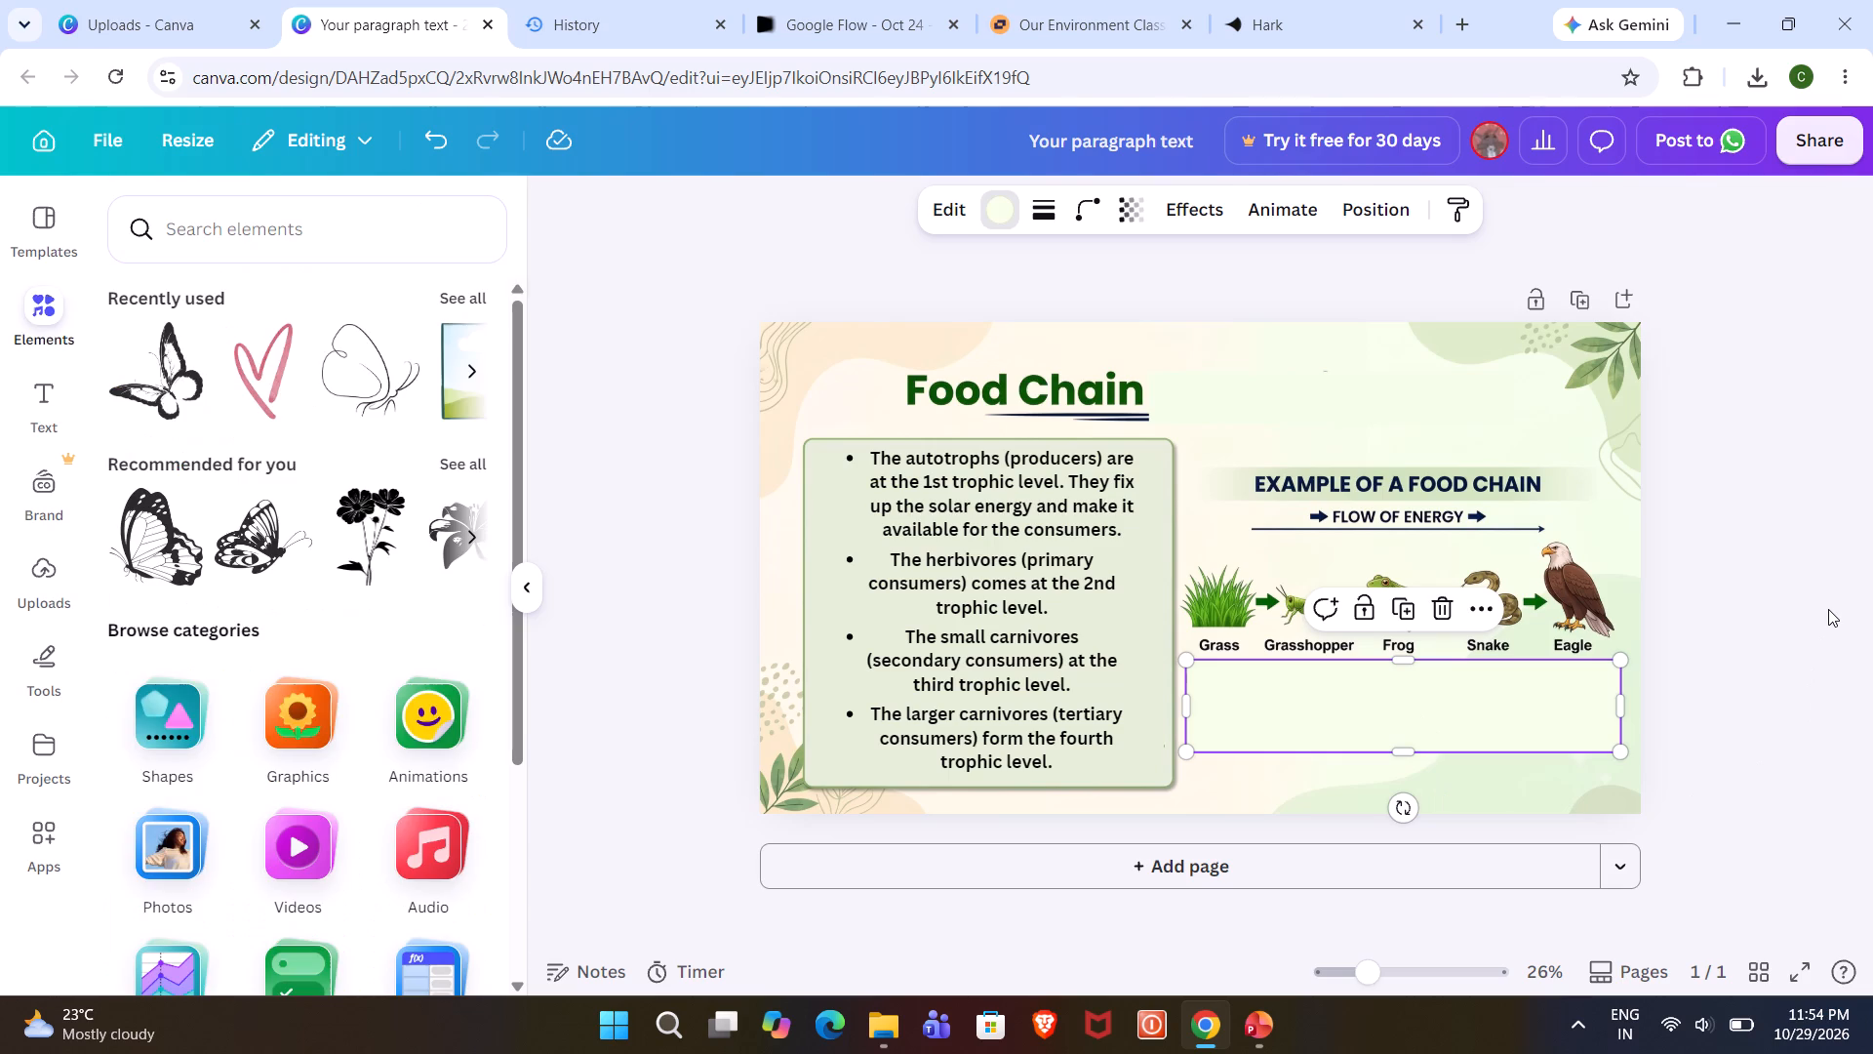
left_click(1608, 546)
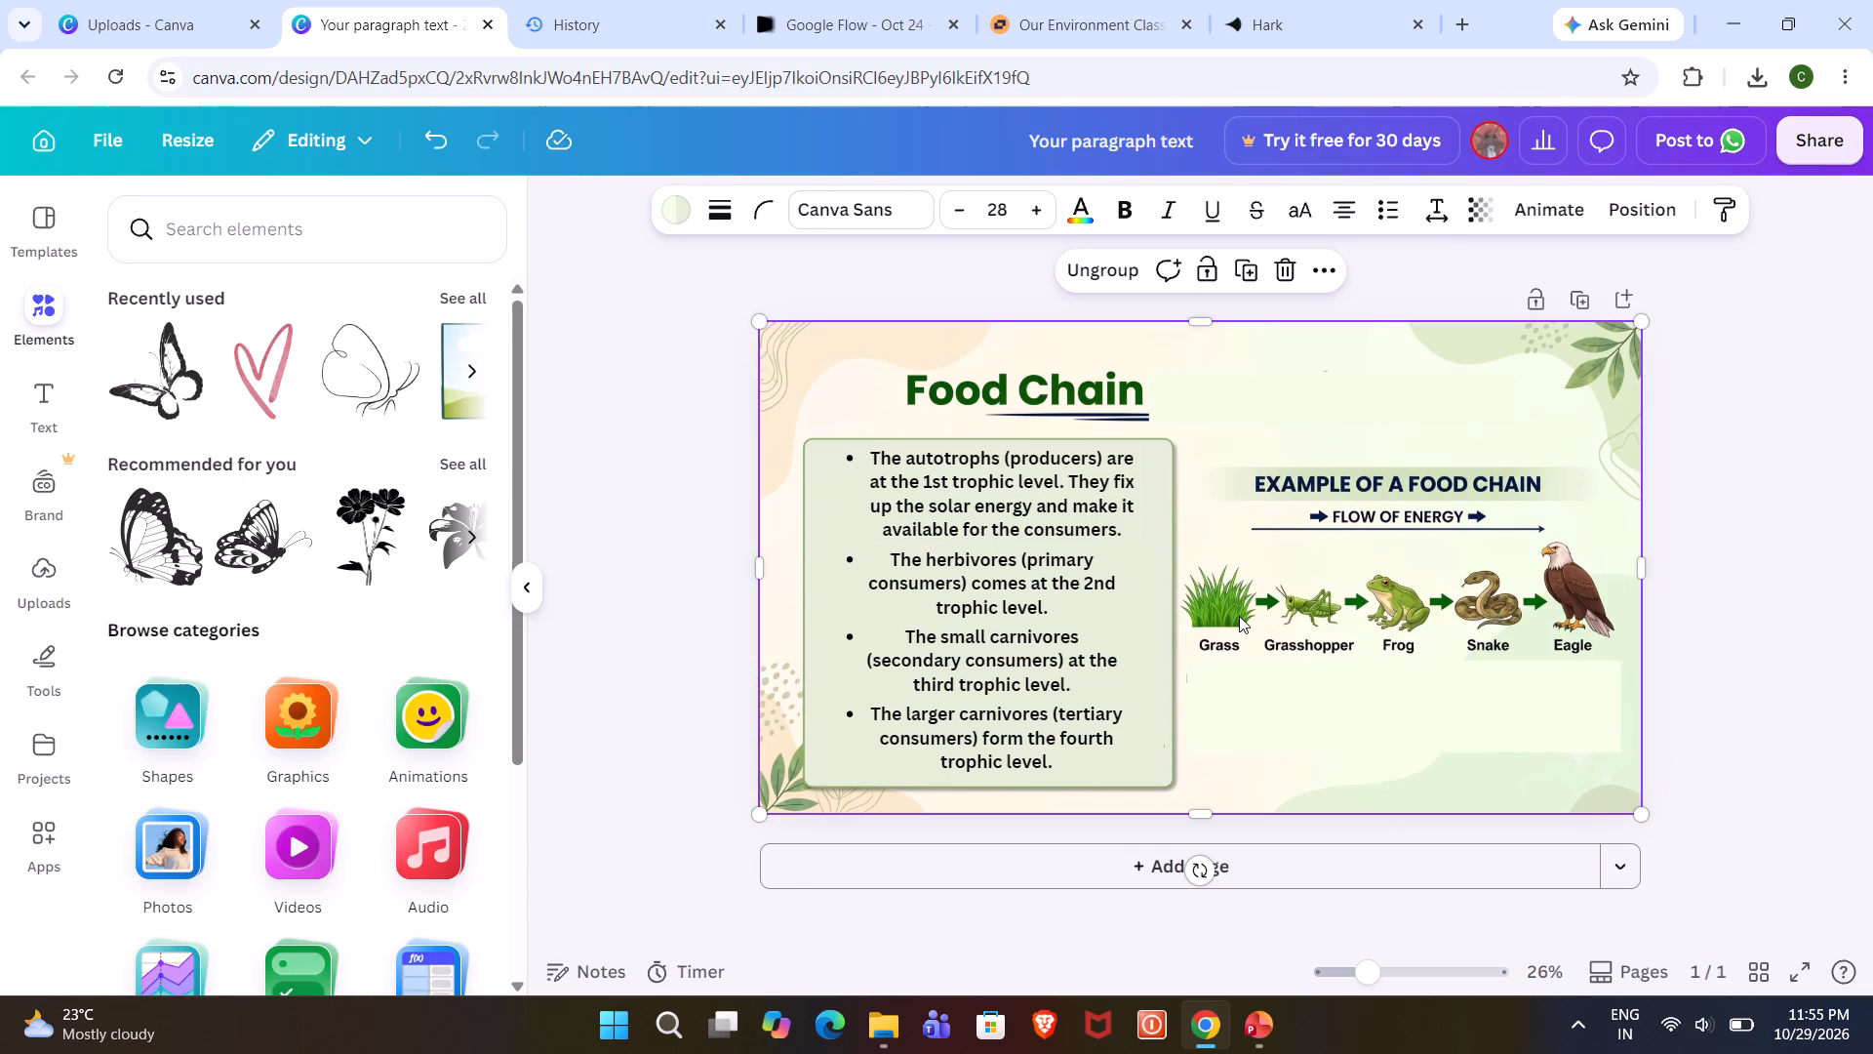
Search the elements for "half circle", add the solid black half circle, and move it below the food chain organisms.
left_click(343, 220)
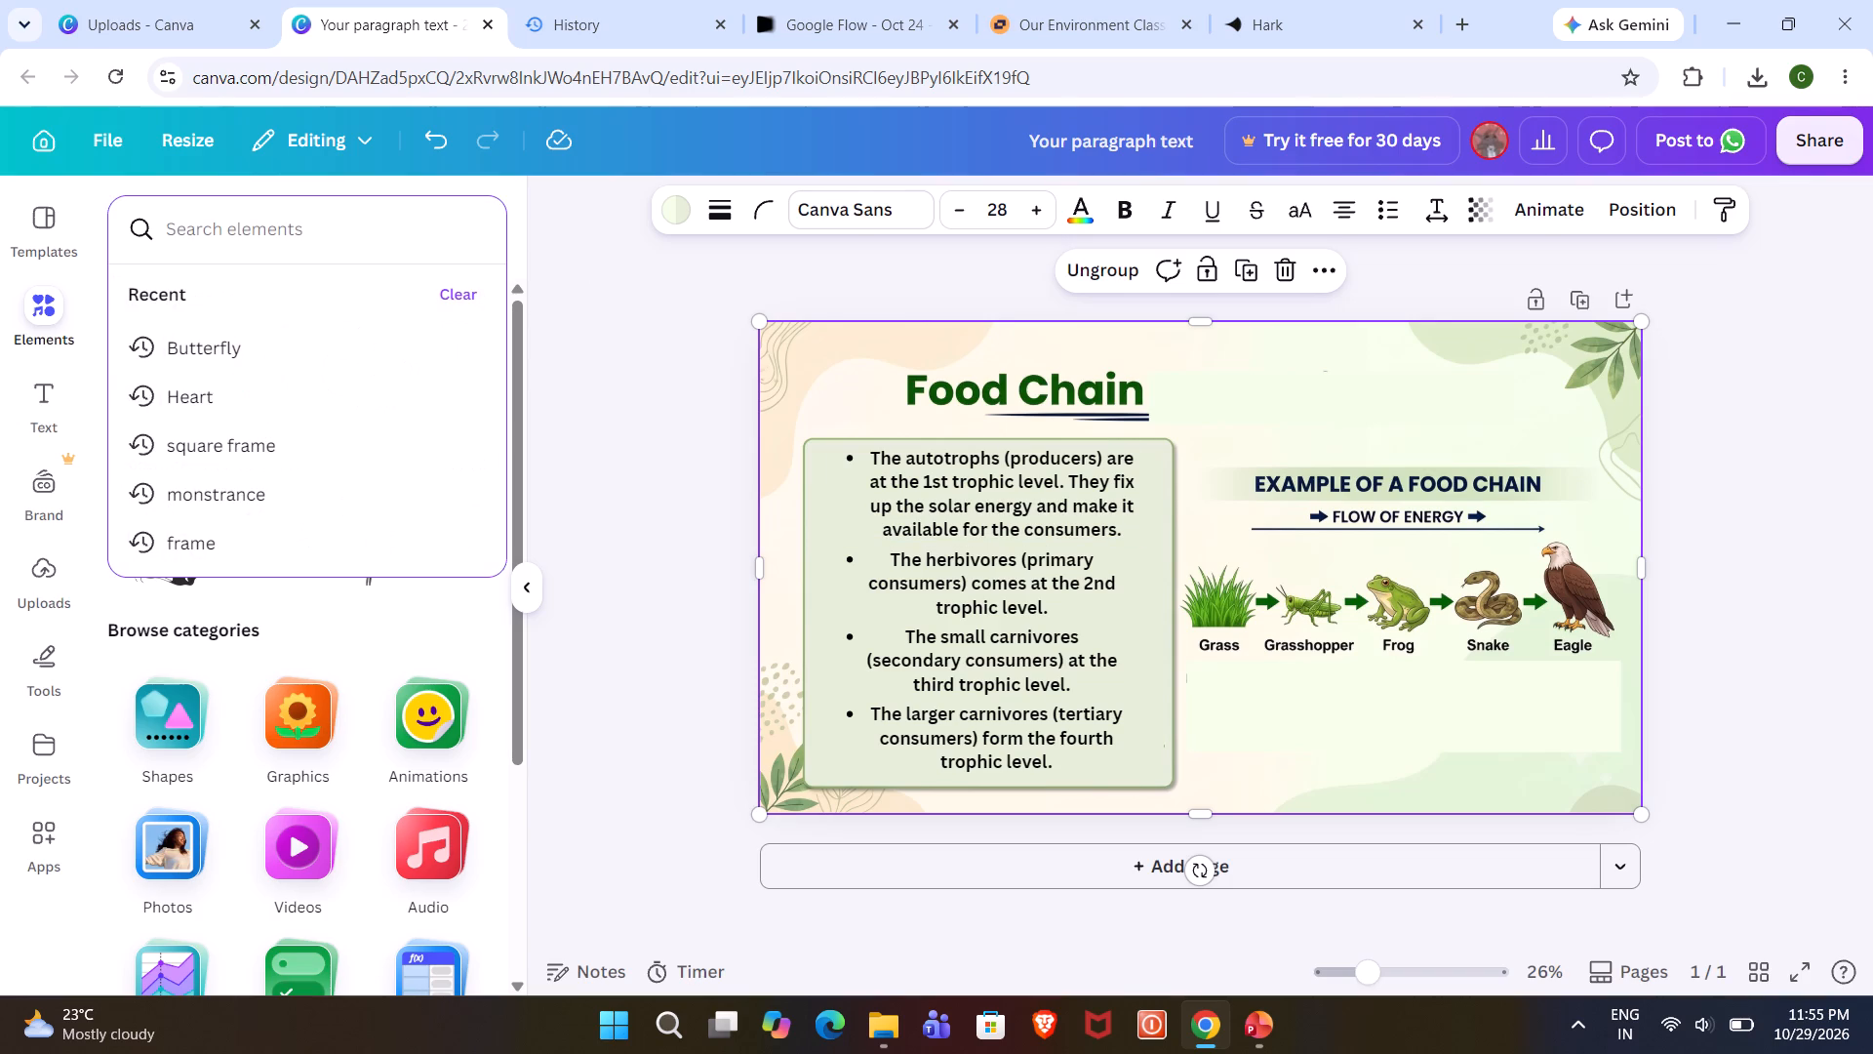
type("hal")
key("f")
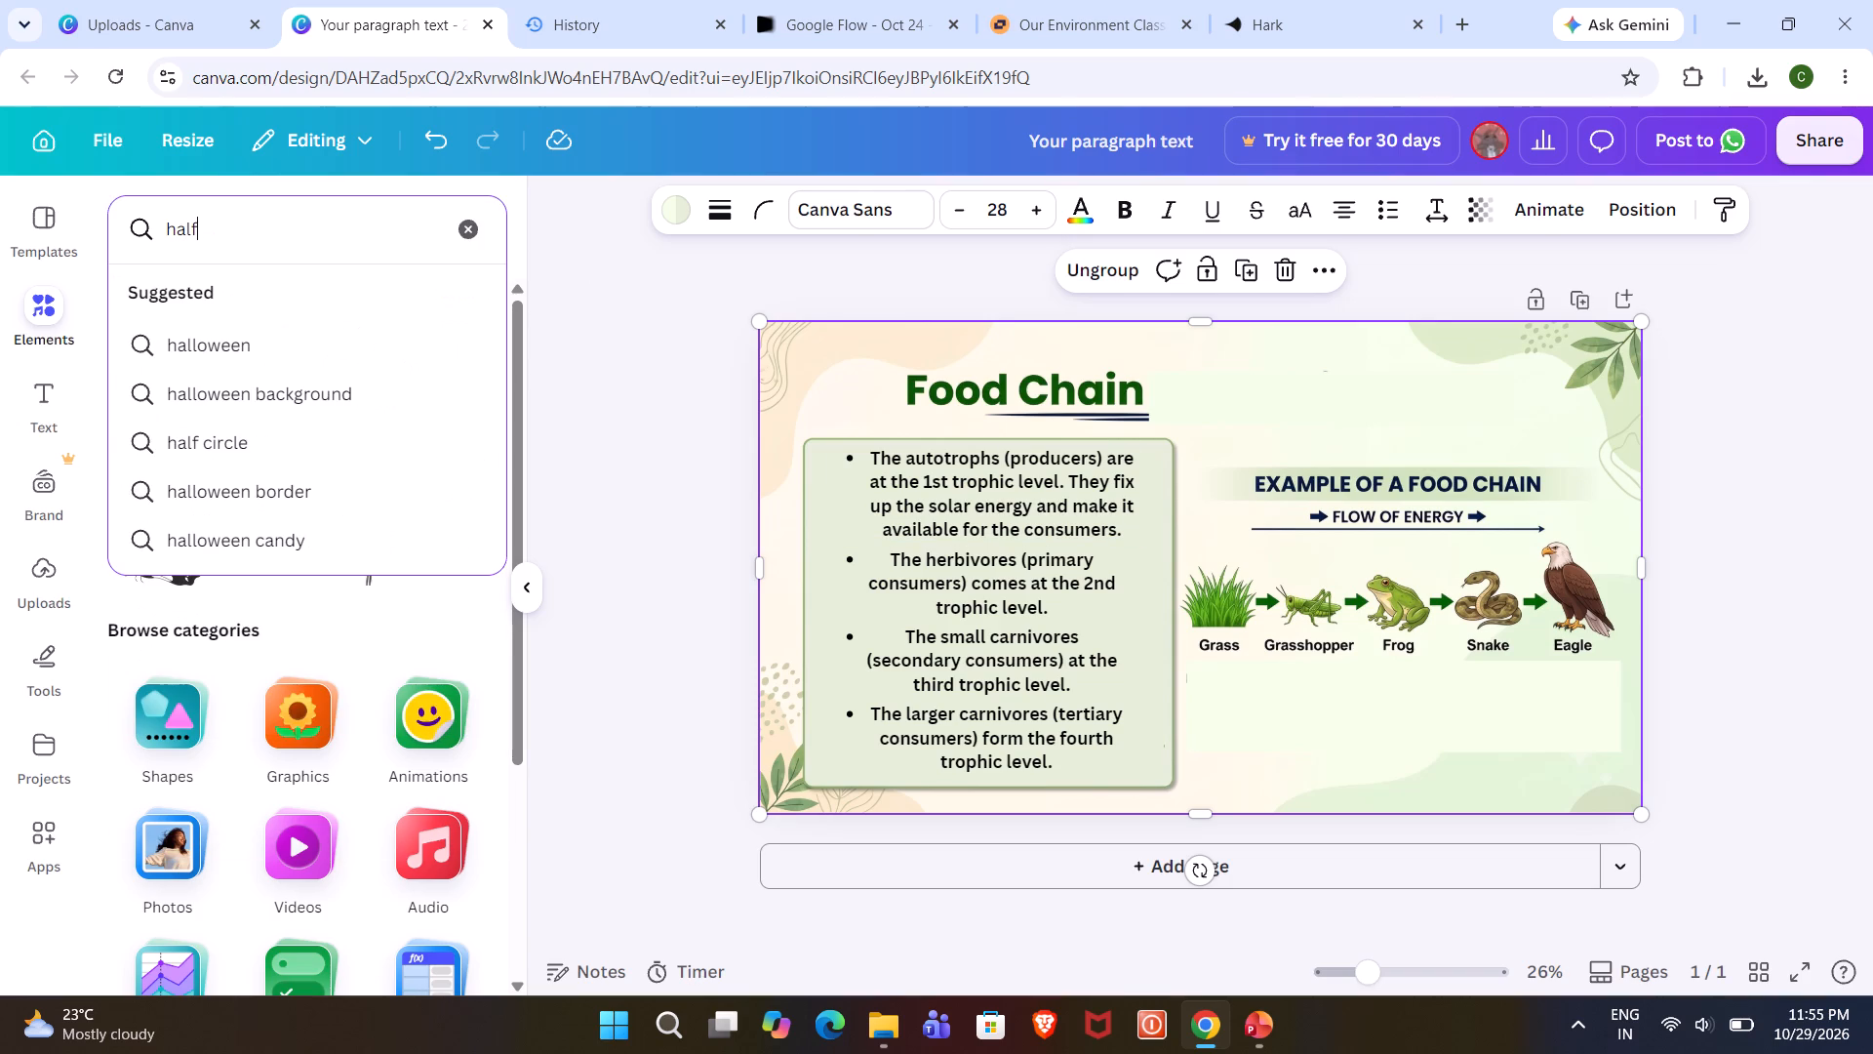
left_click(243, 340)
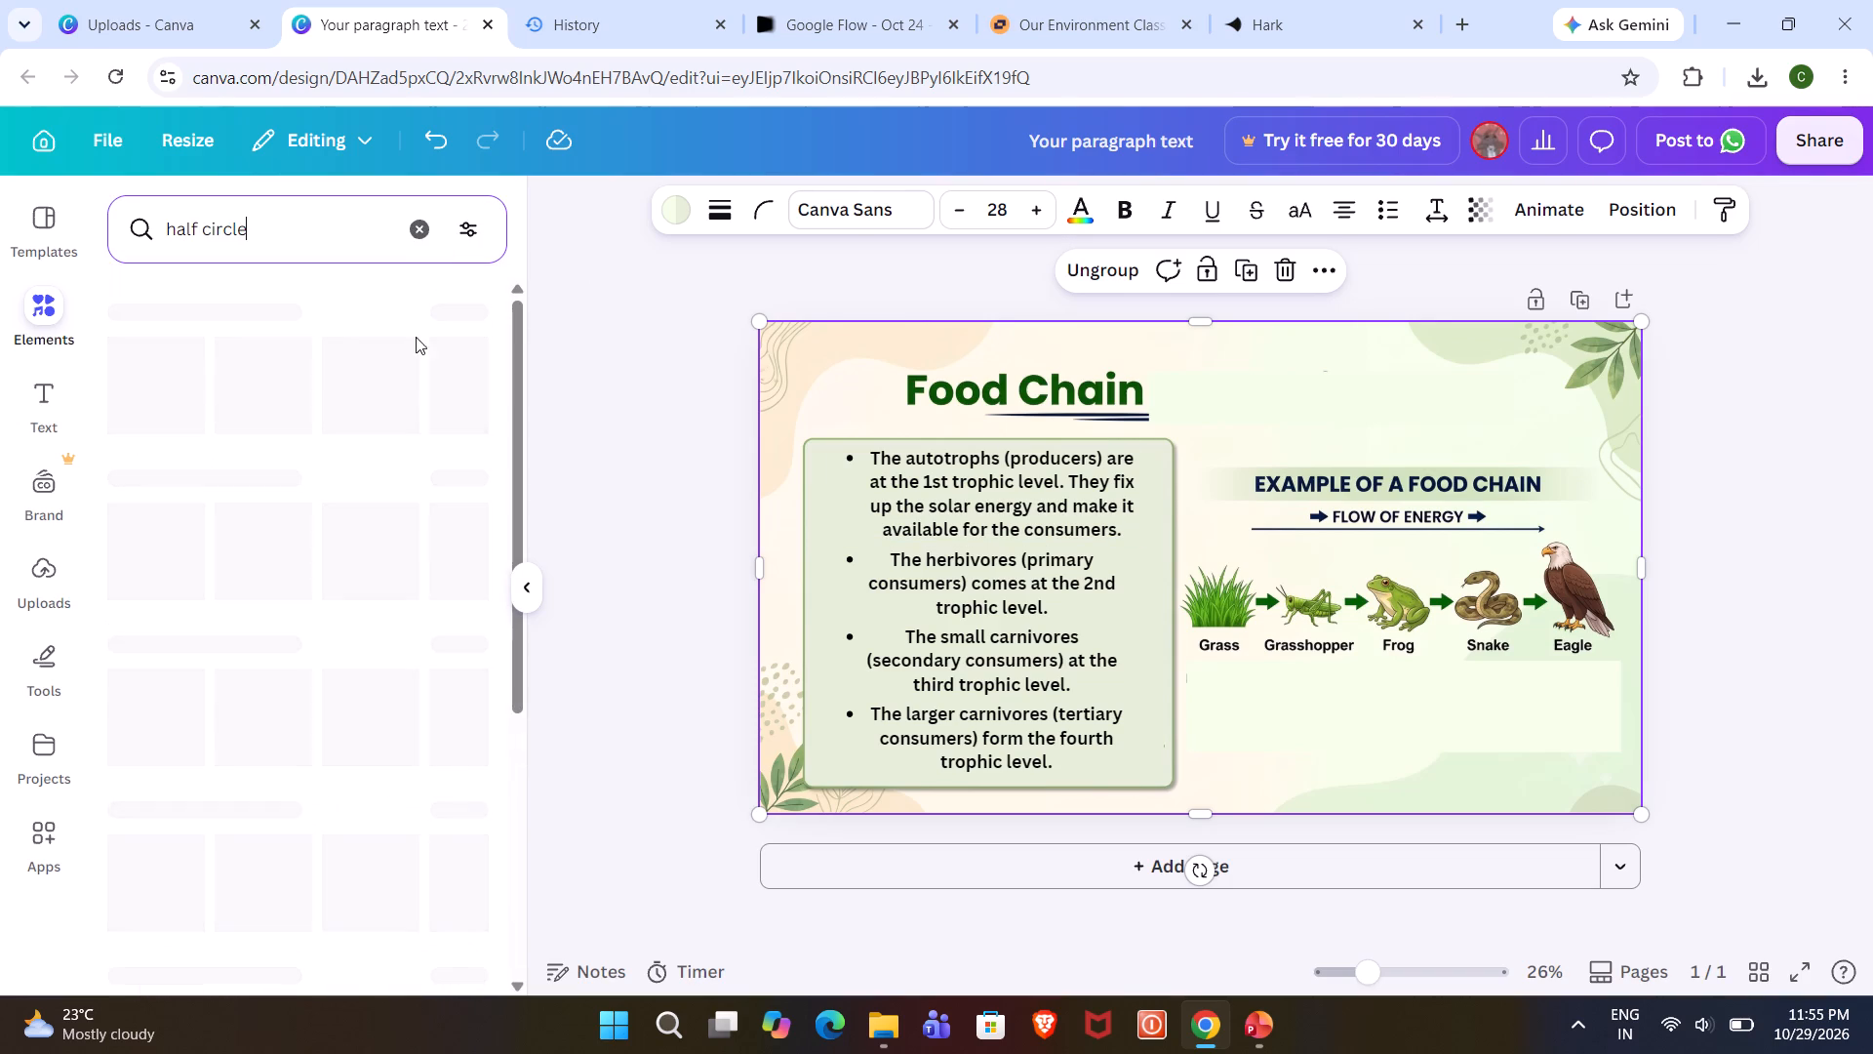
left_click(152, 436)
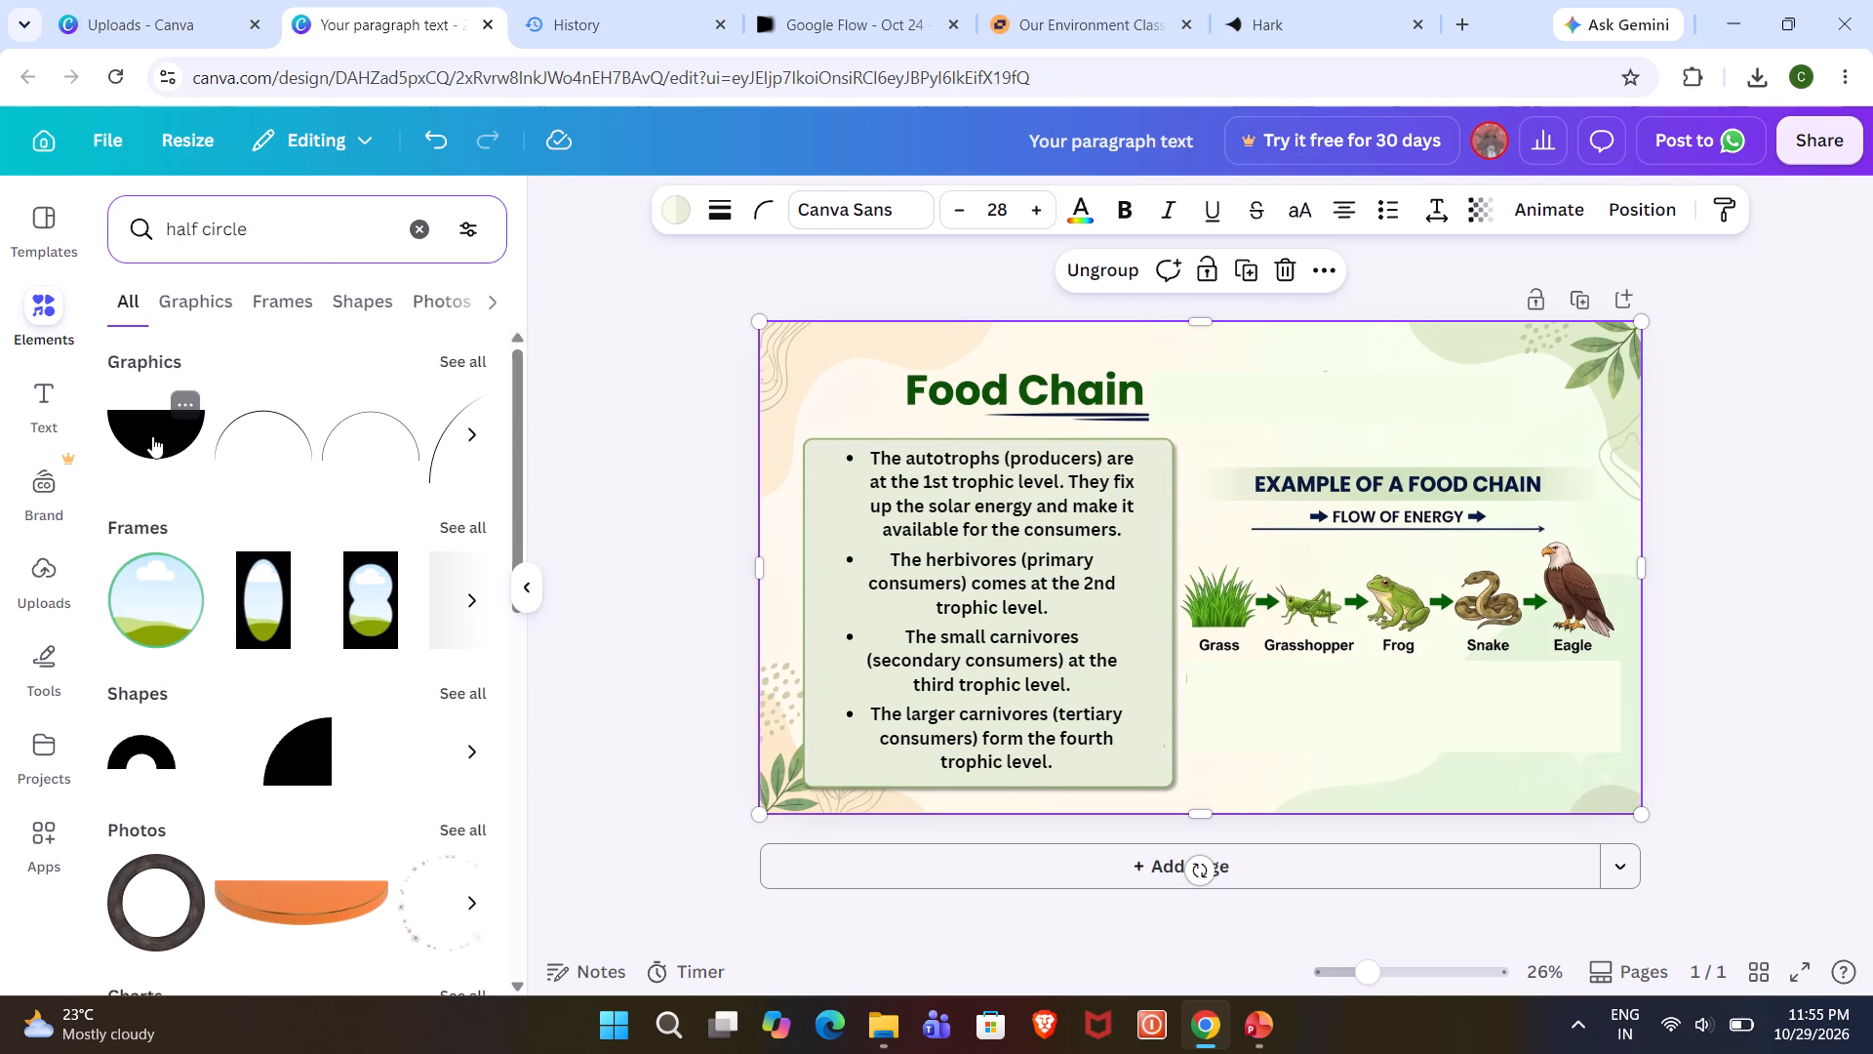
left_click_drag(1247, 563, 1441, 705)
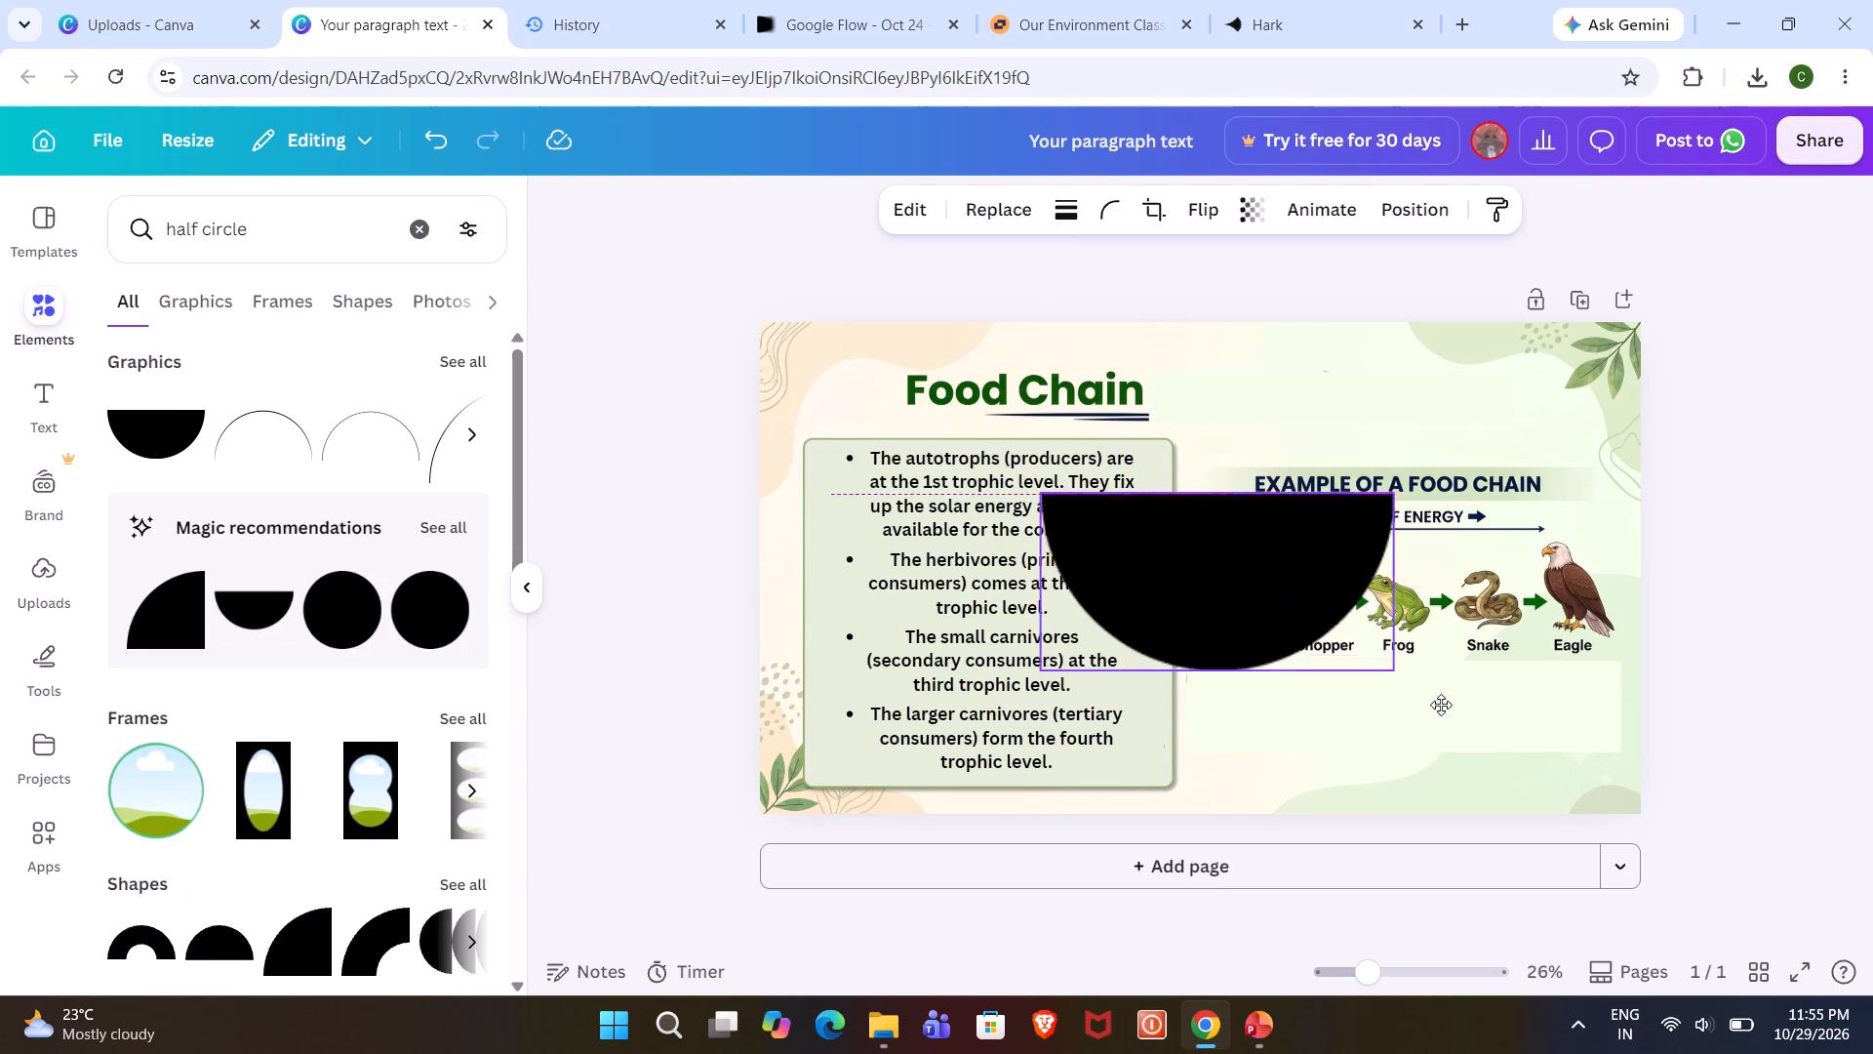
left_click_drag(1441, 705, 1470, 702)
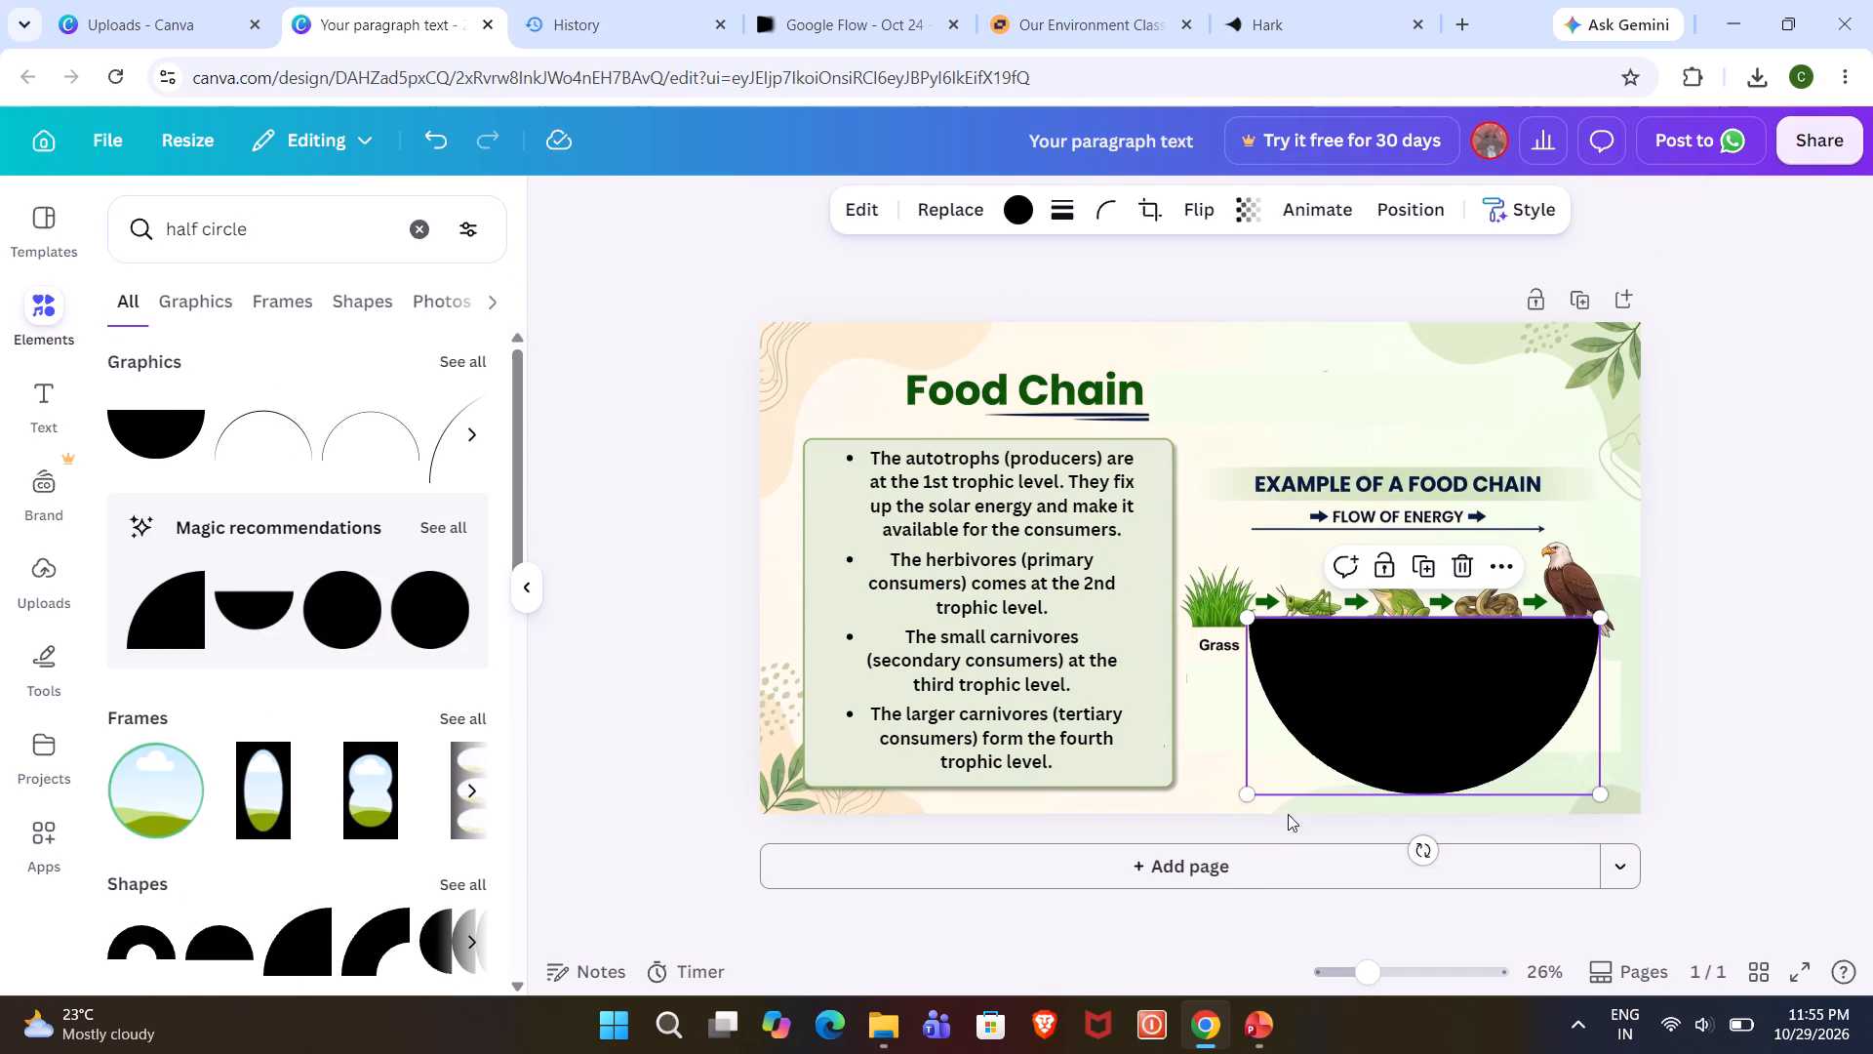
Rotate the black half circle to 90° and move it up so it fits within the slide.
left_click_drag(1433, 850, 1220, 739)
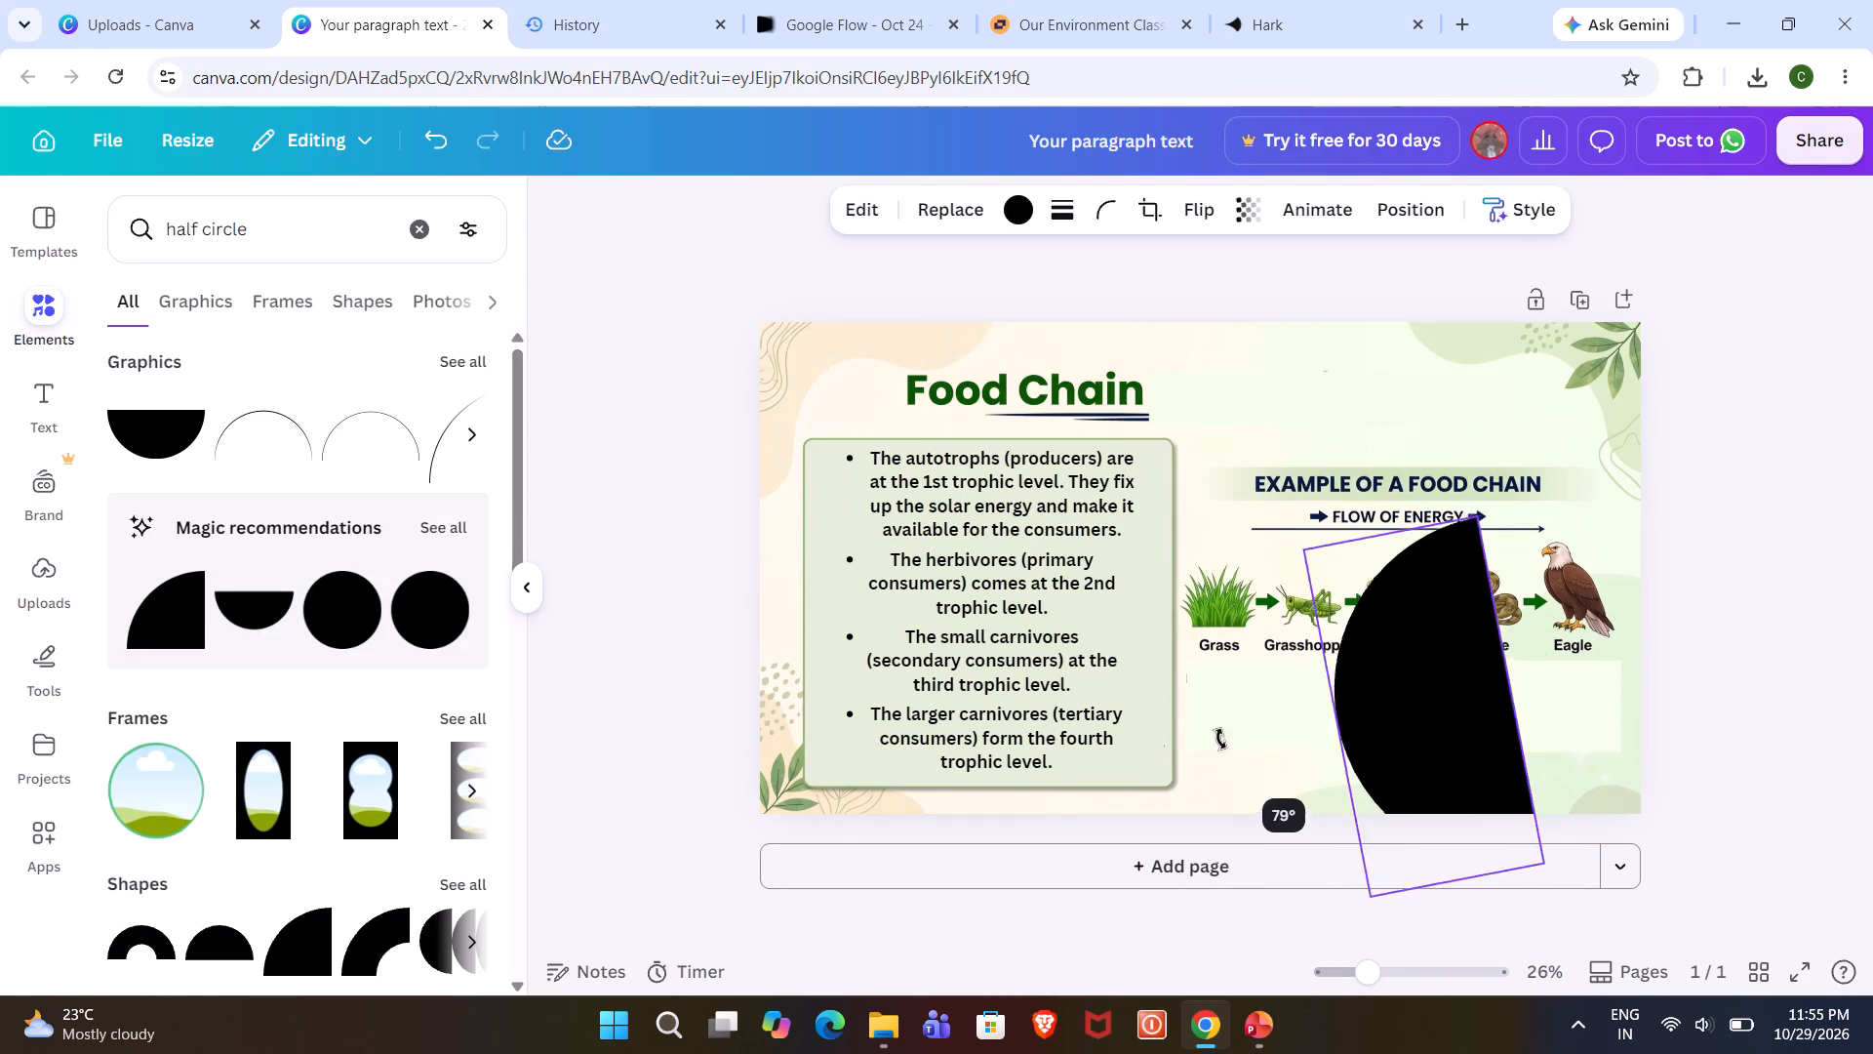
left_click_drag(1220, 739, 1263, 719)
left_click(1466, 603)
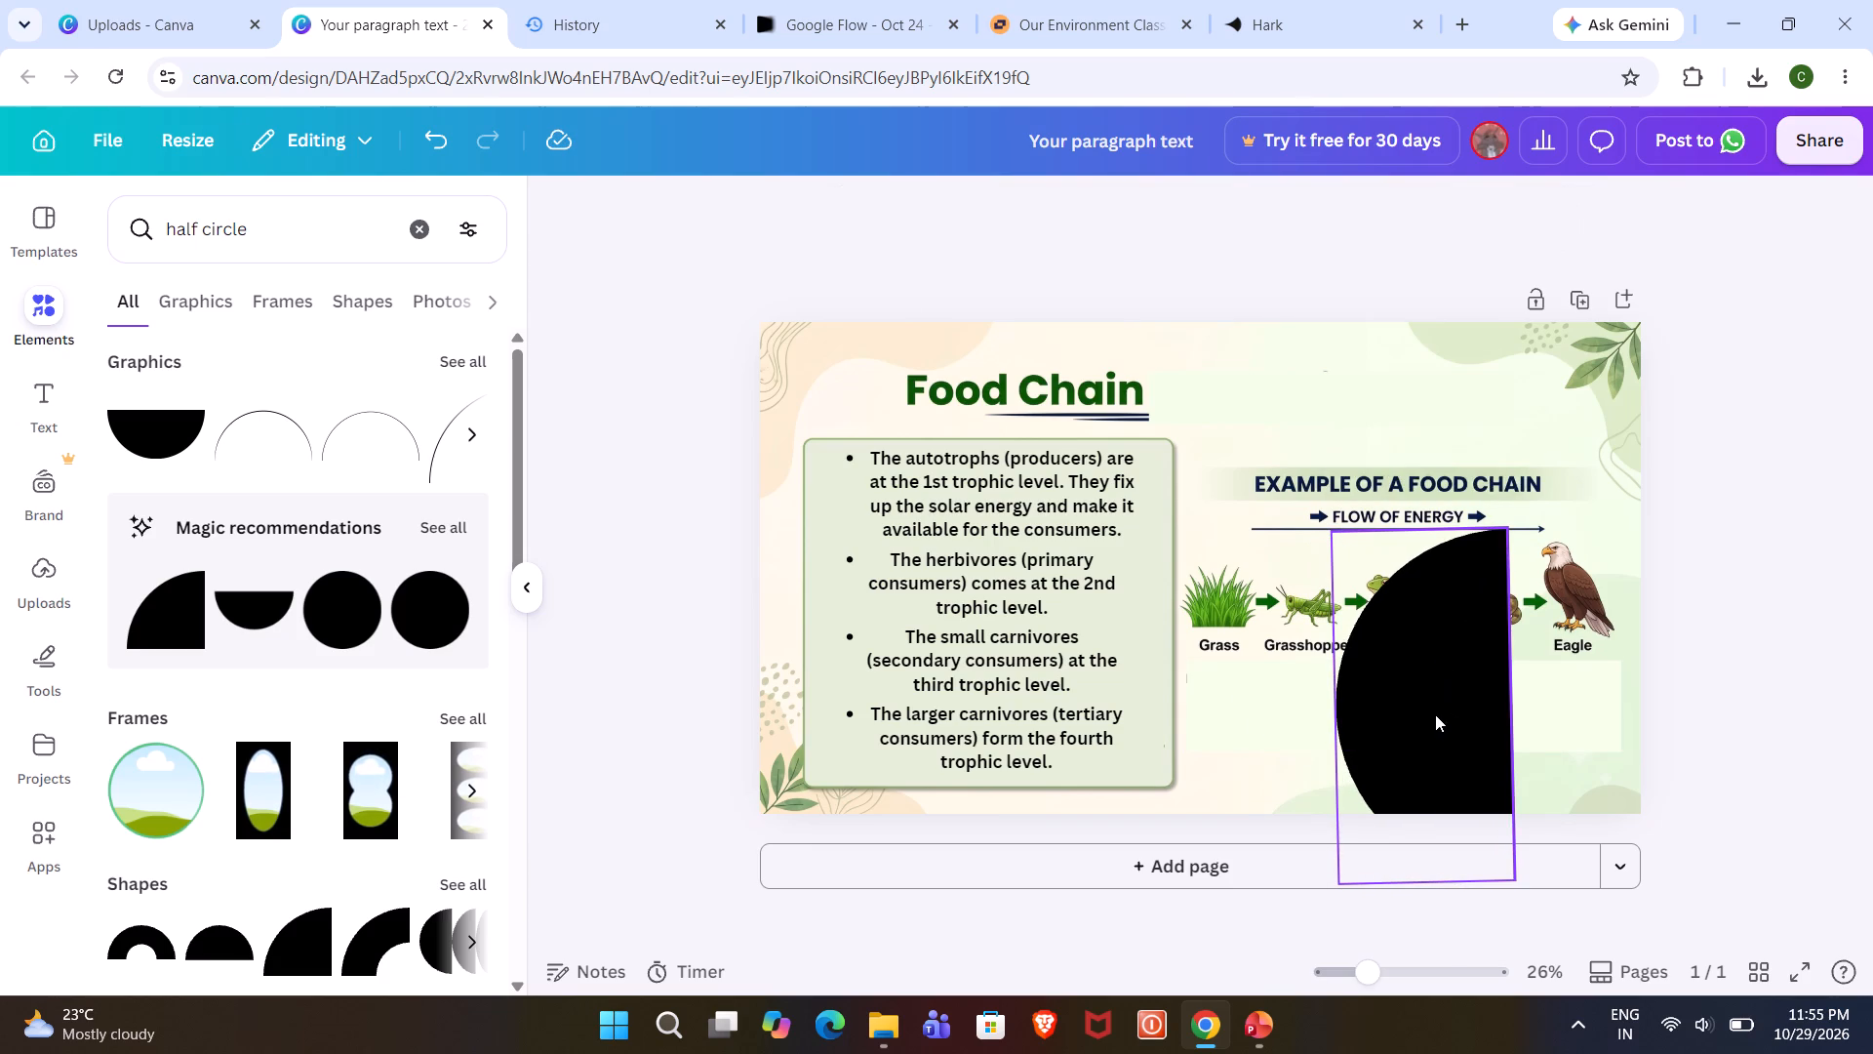
left_click_drag(1435, 714, 1435, 639)
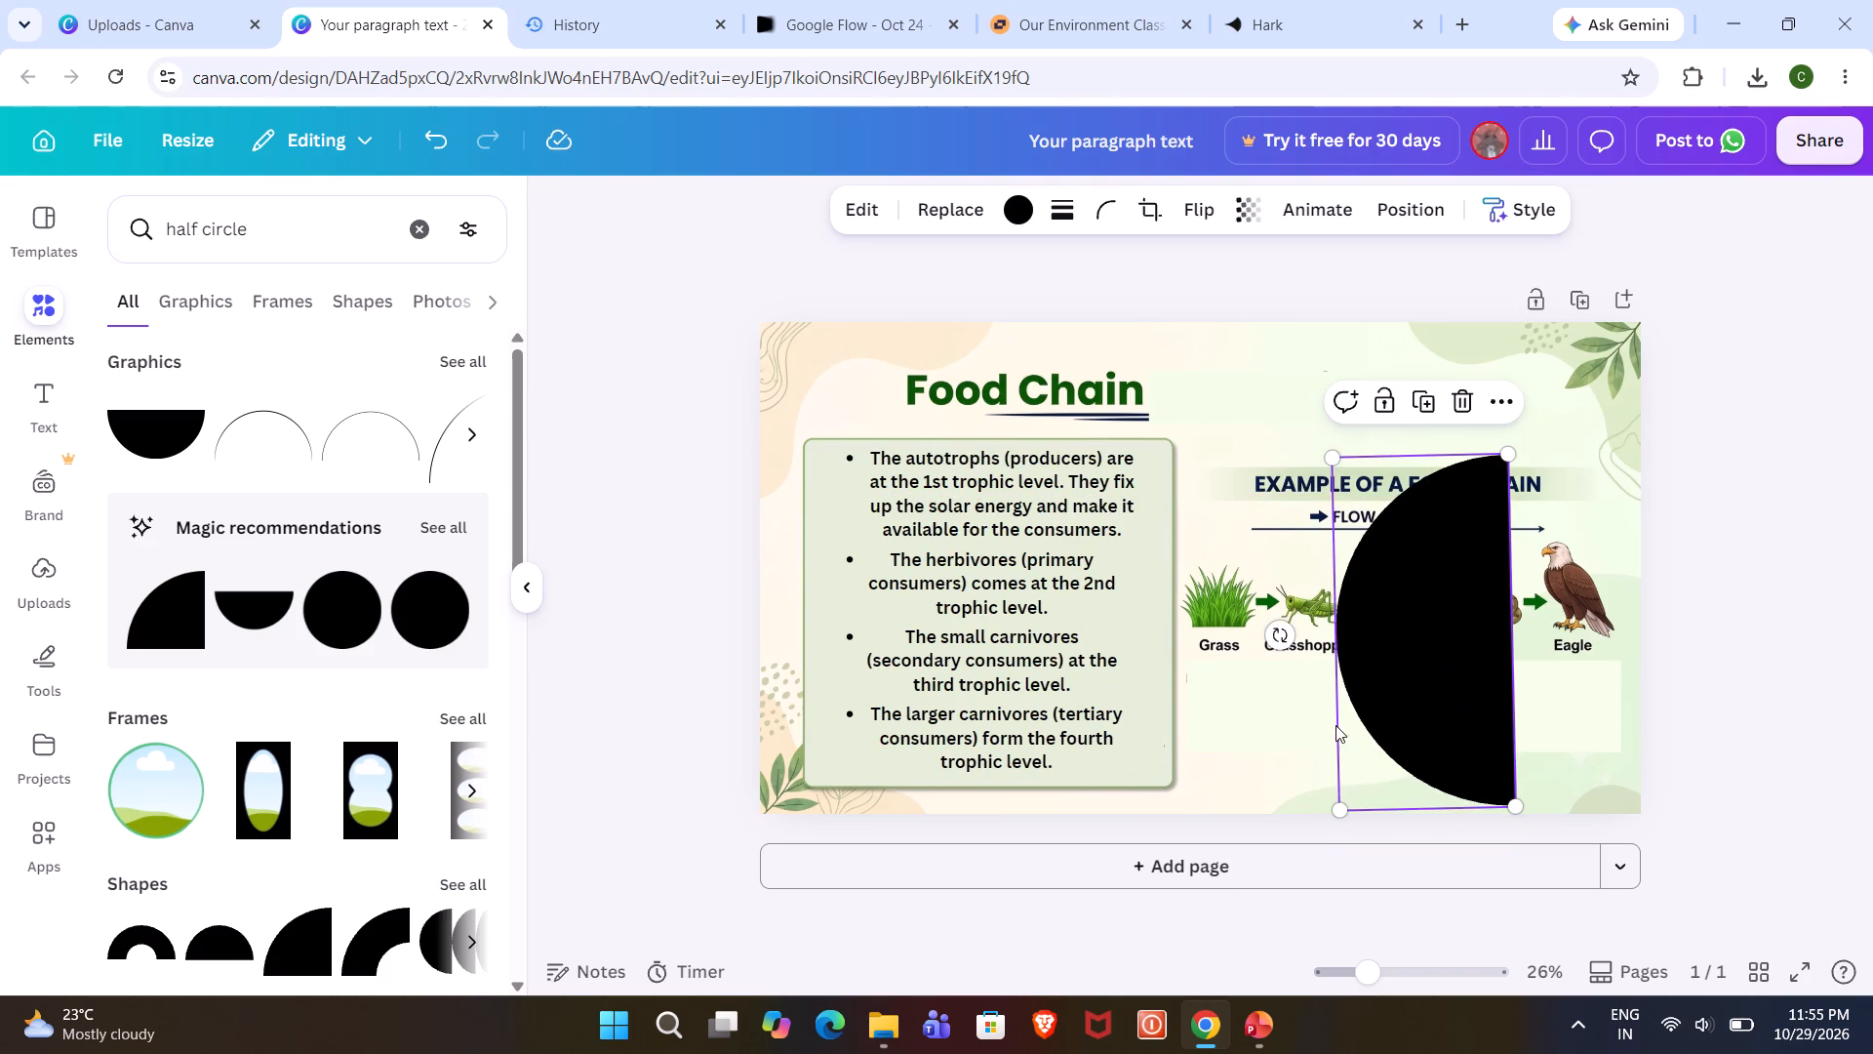
left_click(1287, 631)
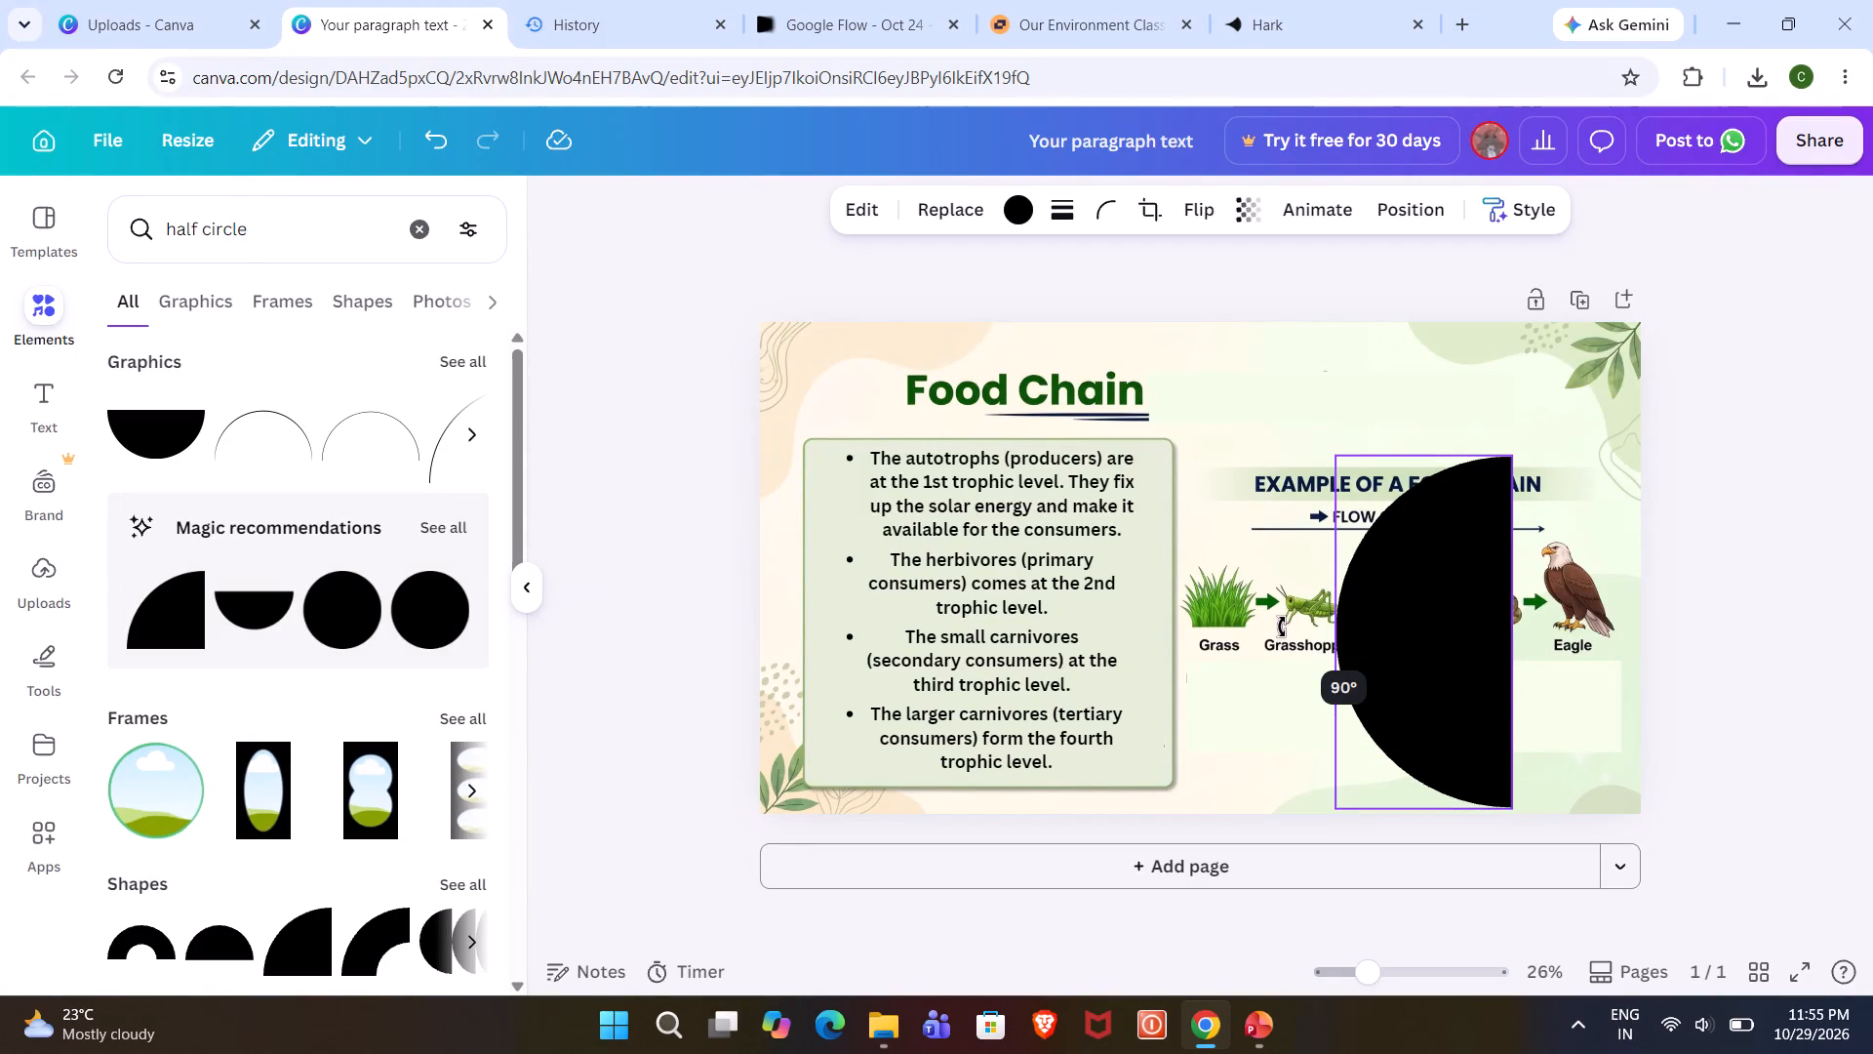
Try the half circle at several positions around the food chain's Snake and Eagle end, leaving it over the middle of the diagram.
left_click_drag(1459, 667, 1531, 794)
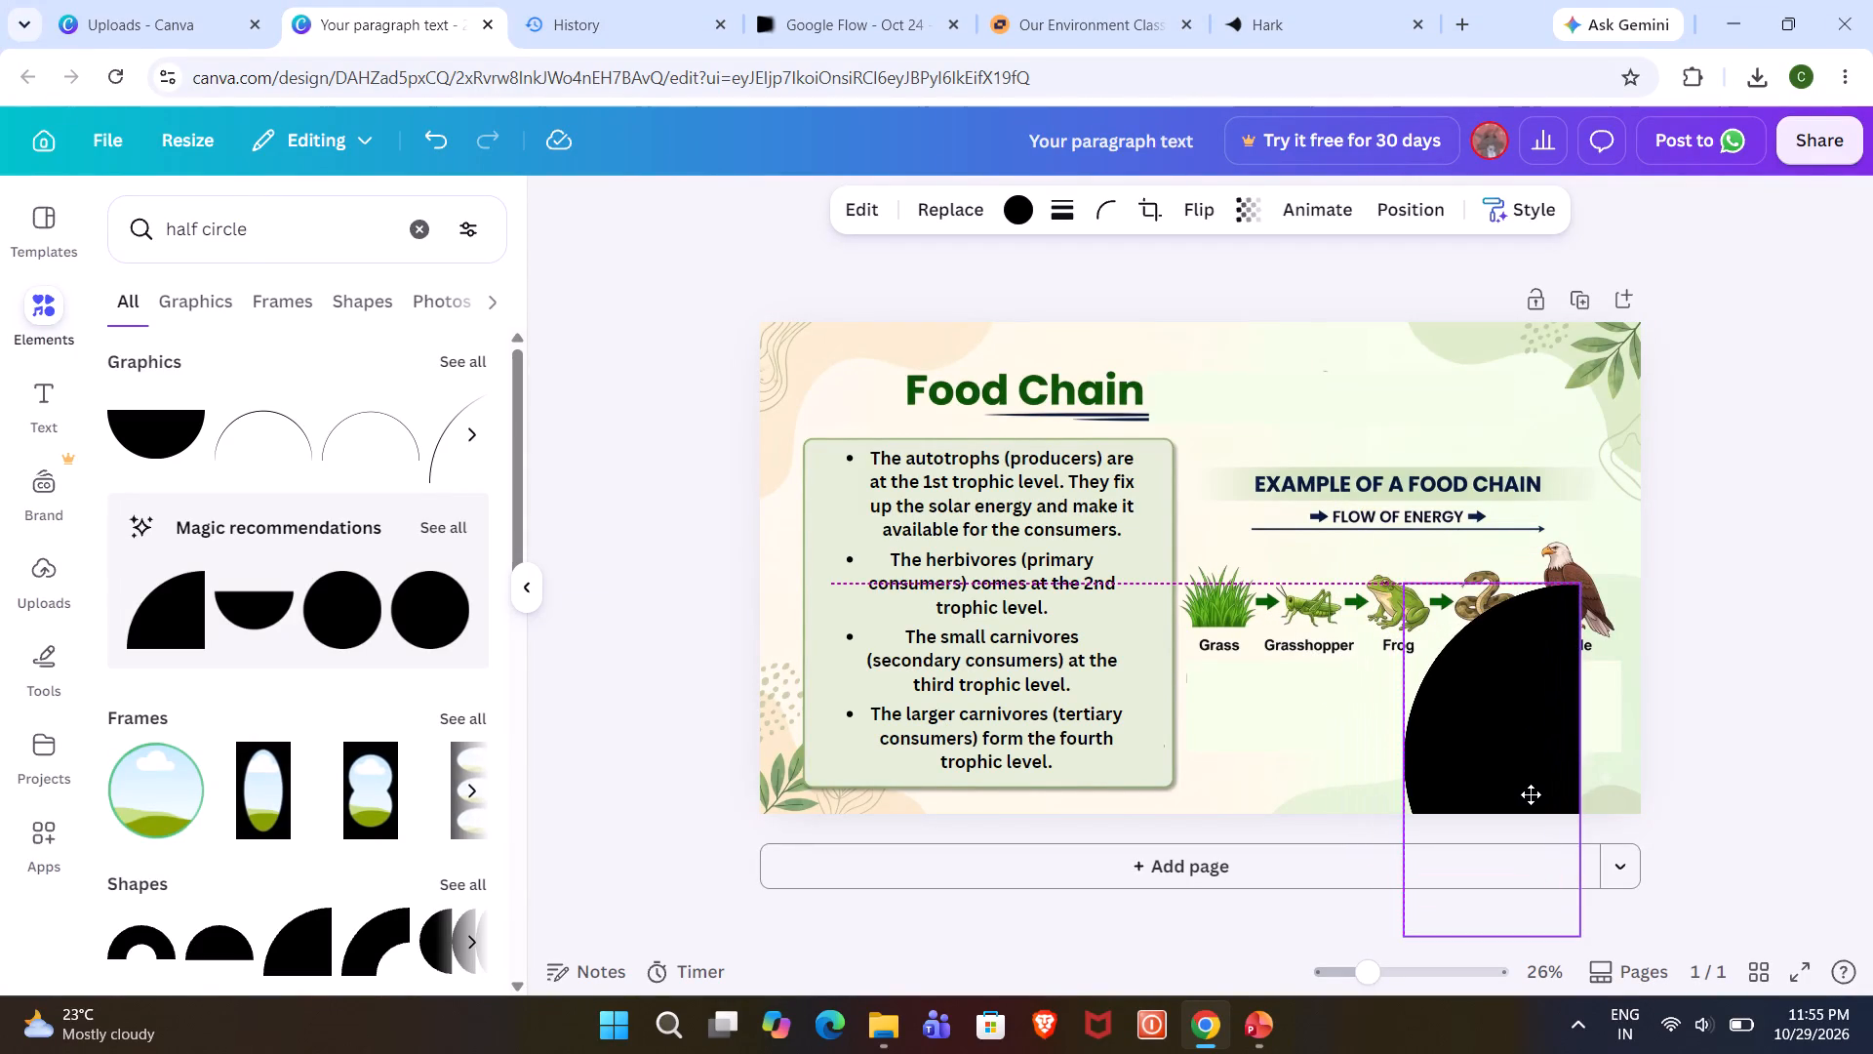
left_click_drag(1531, 794, 1524, 806)
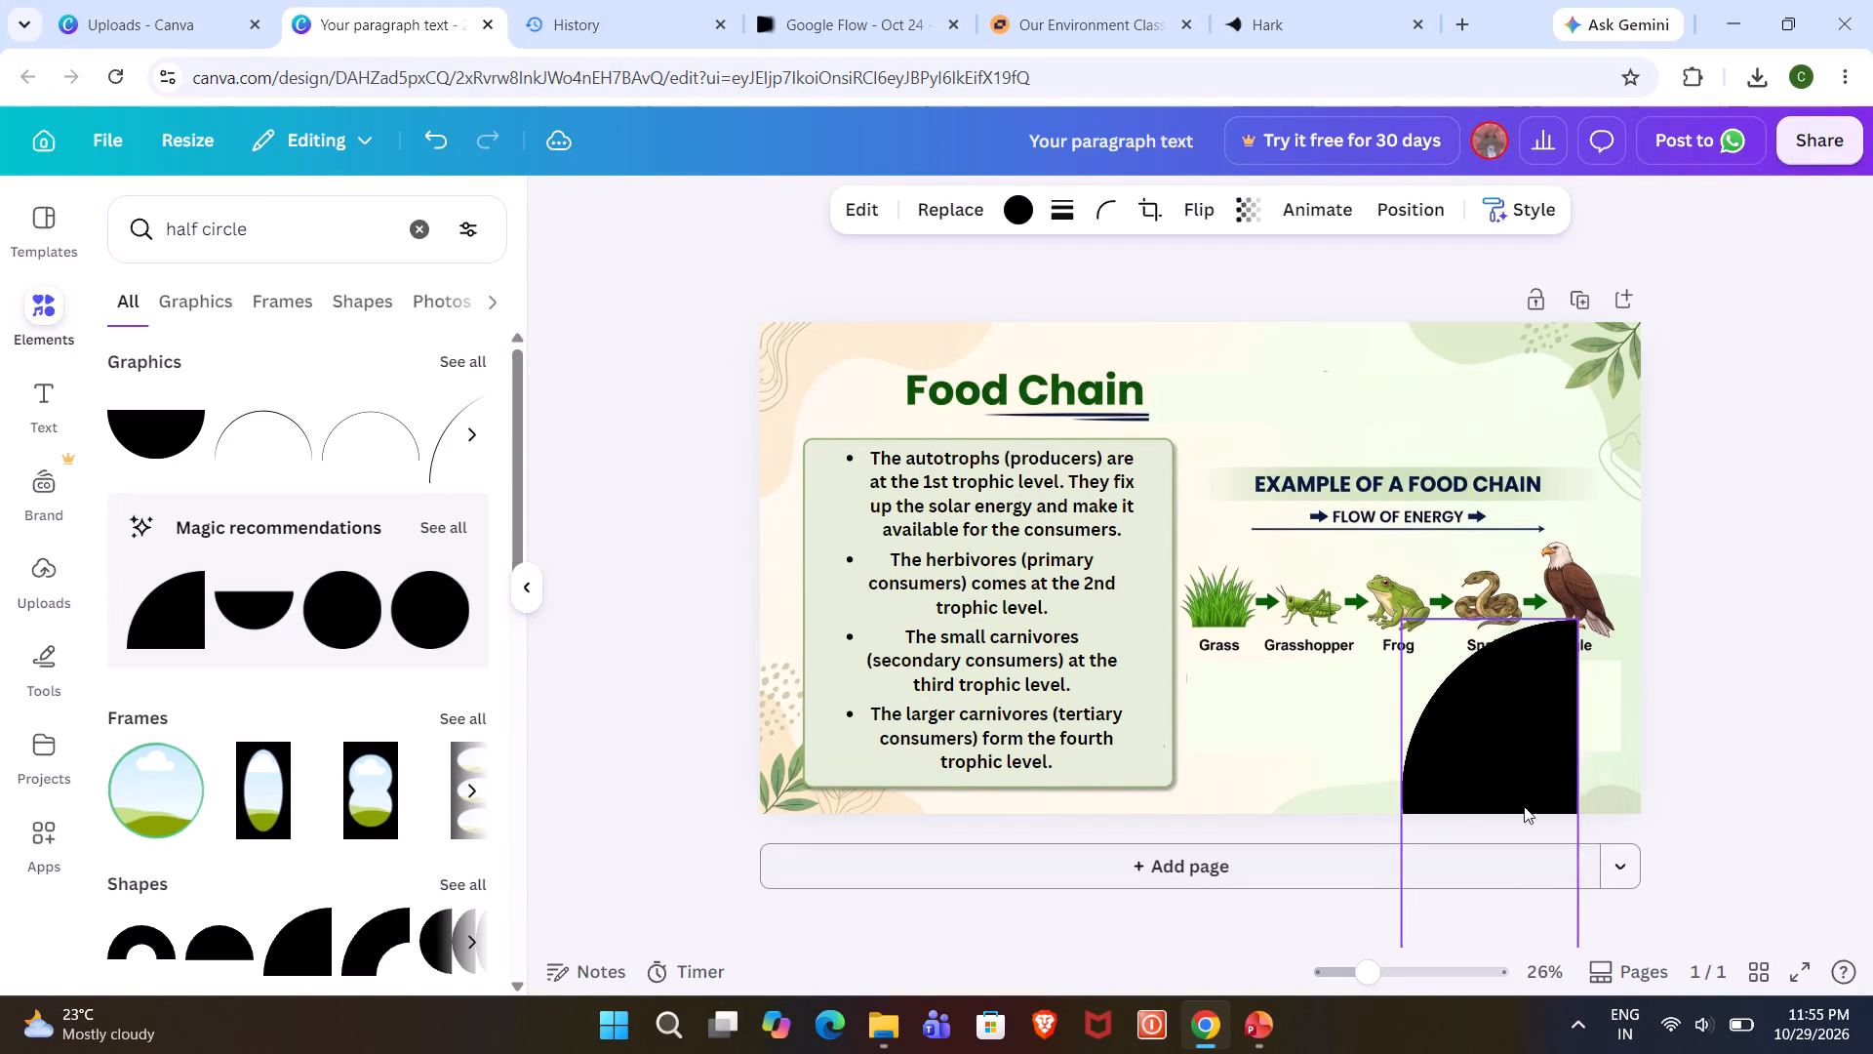
left_click_drag(1524, 806, 1590, 737)
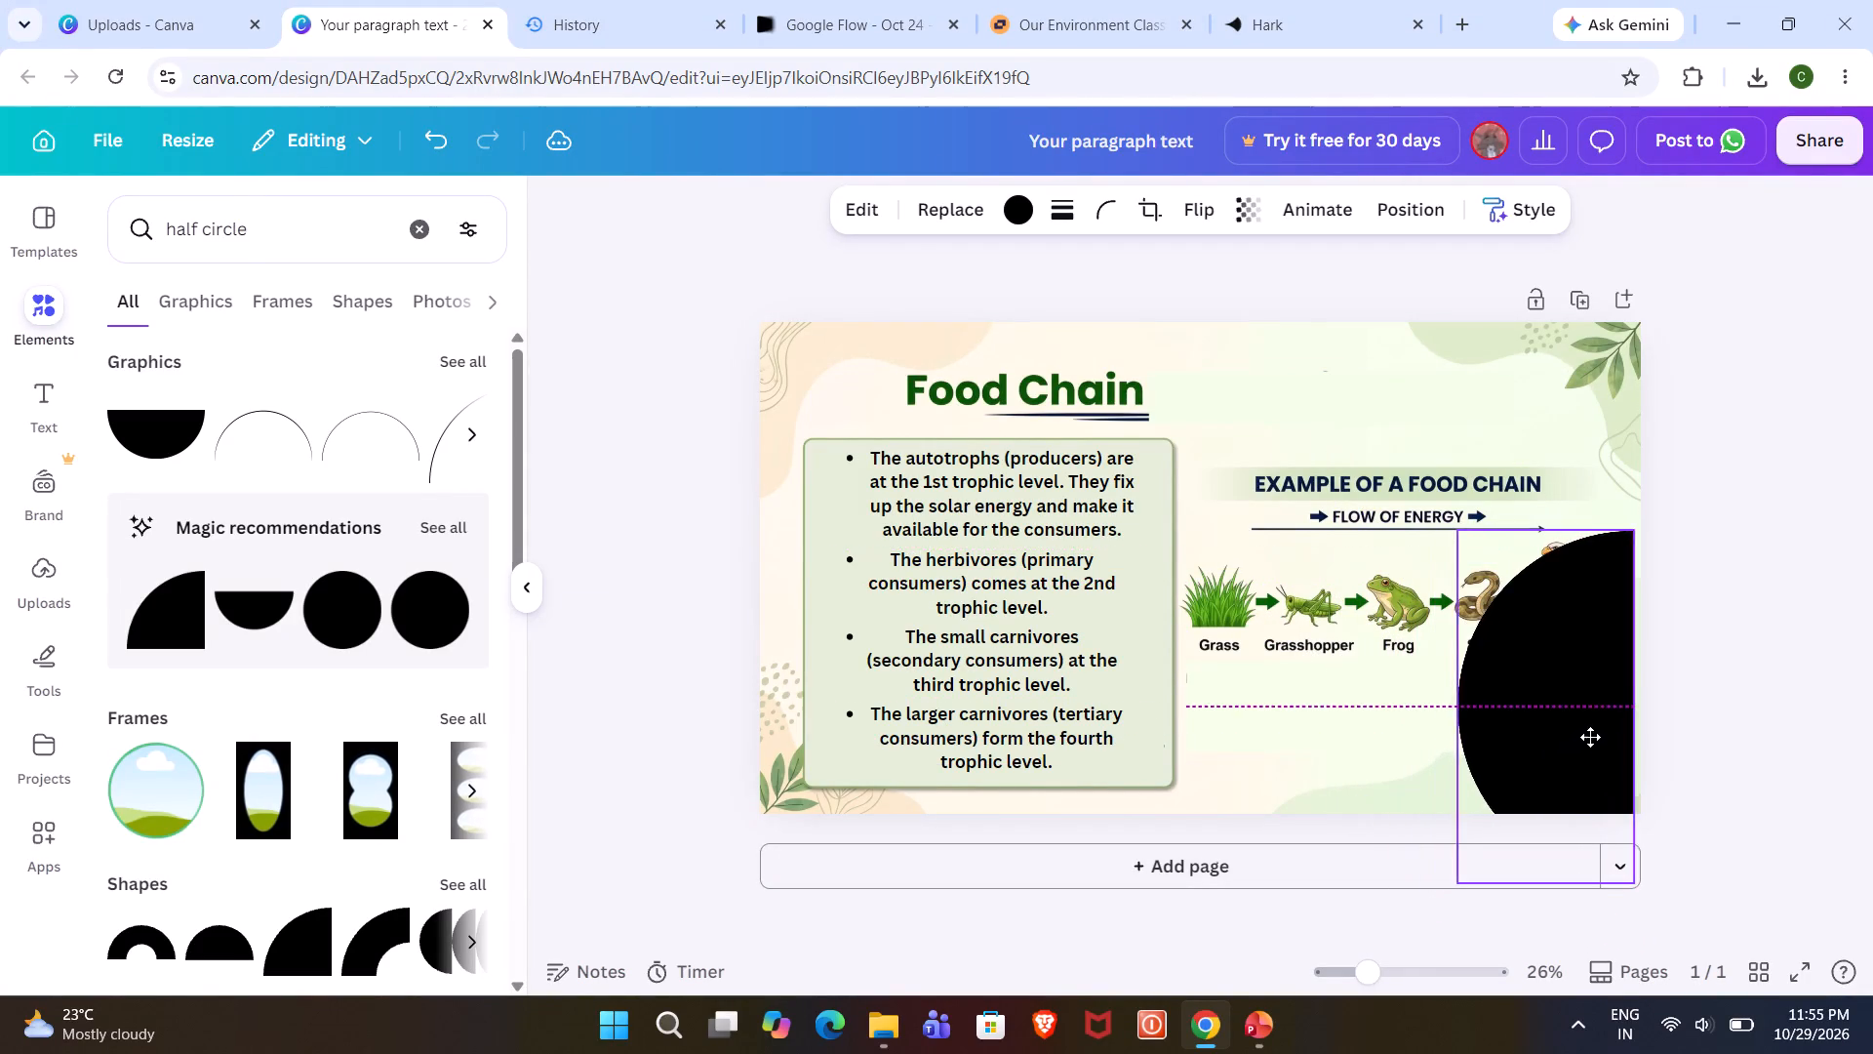
left_click_drag(1590, 737, 1581, 706)
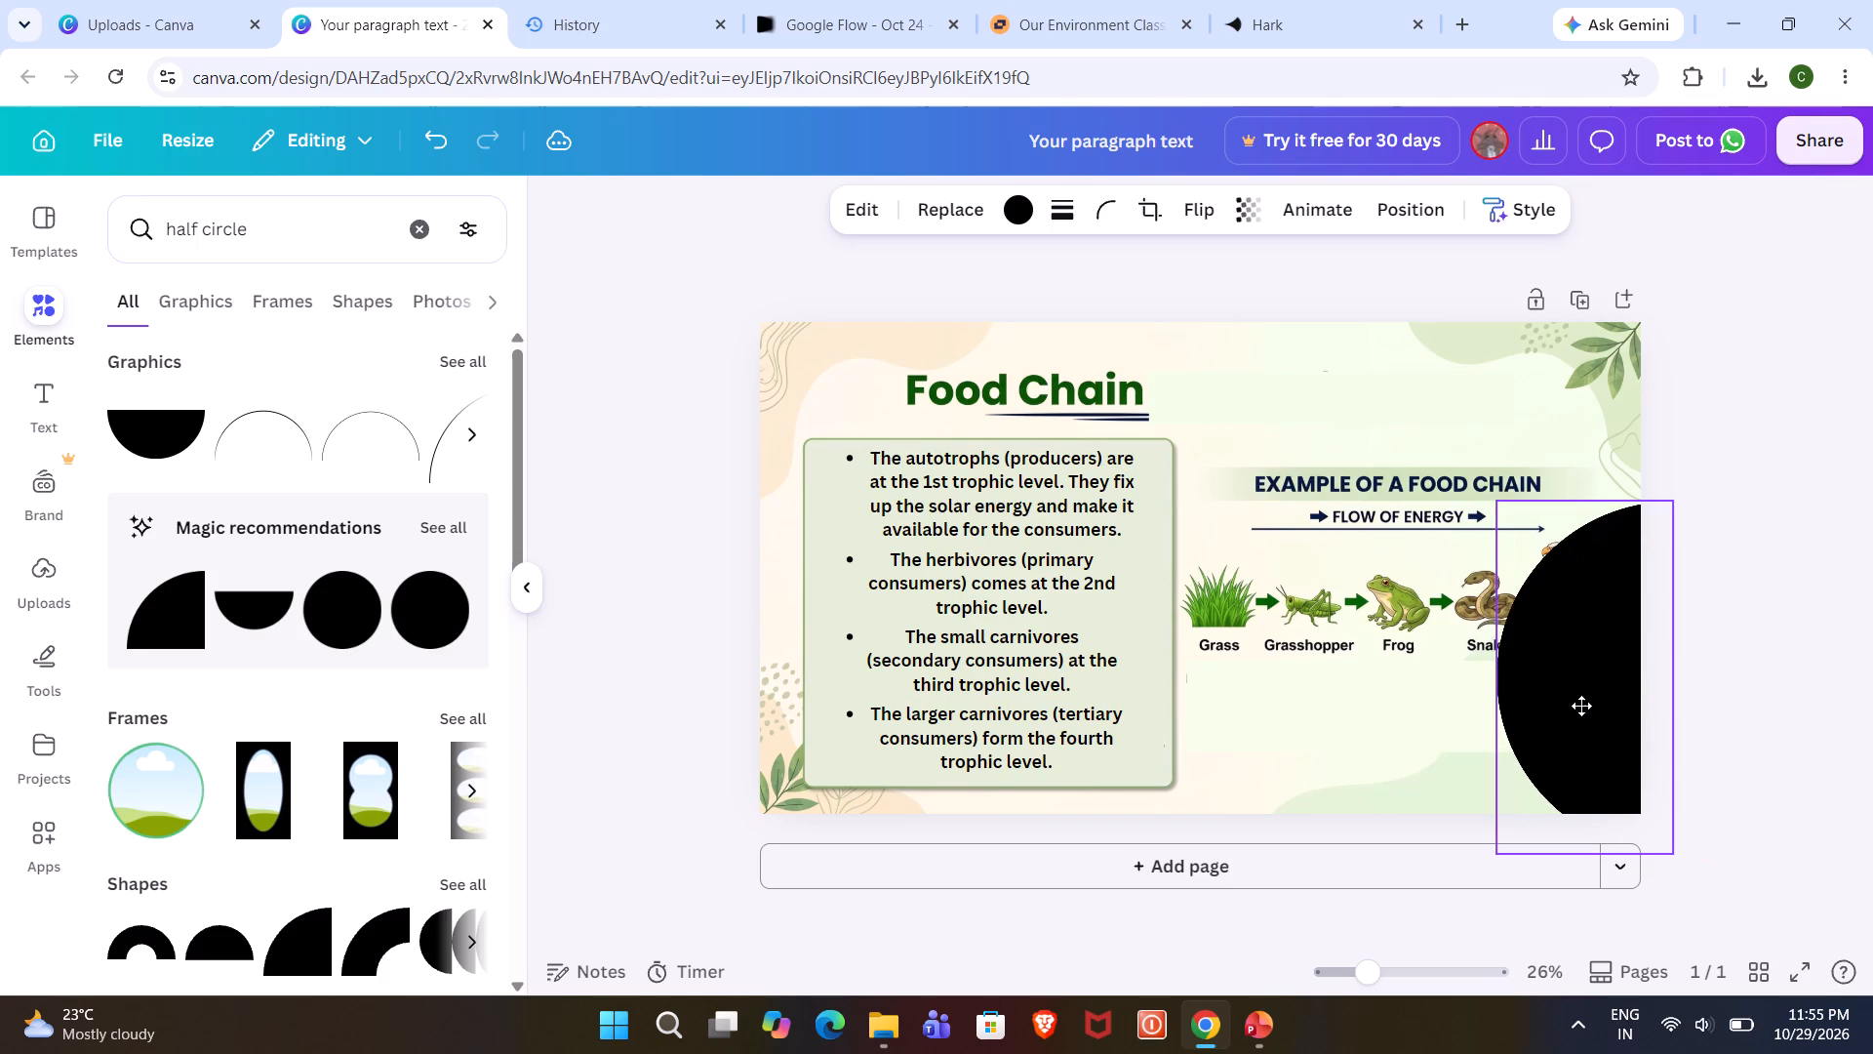
left_click_drag(1581, 706, 1554, 680)
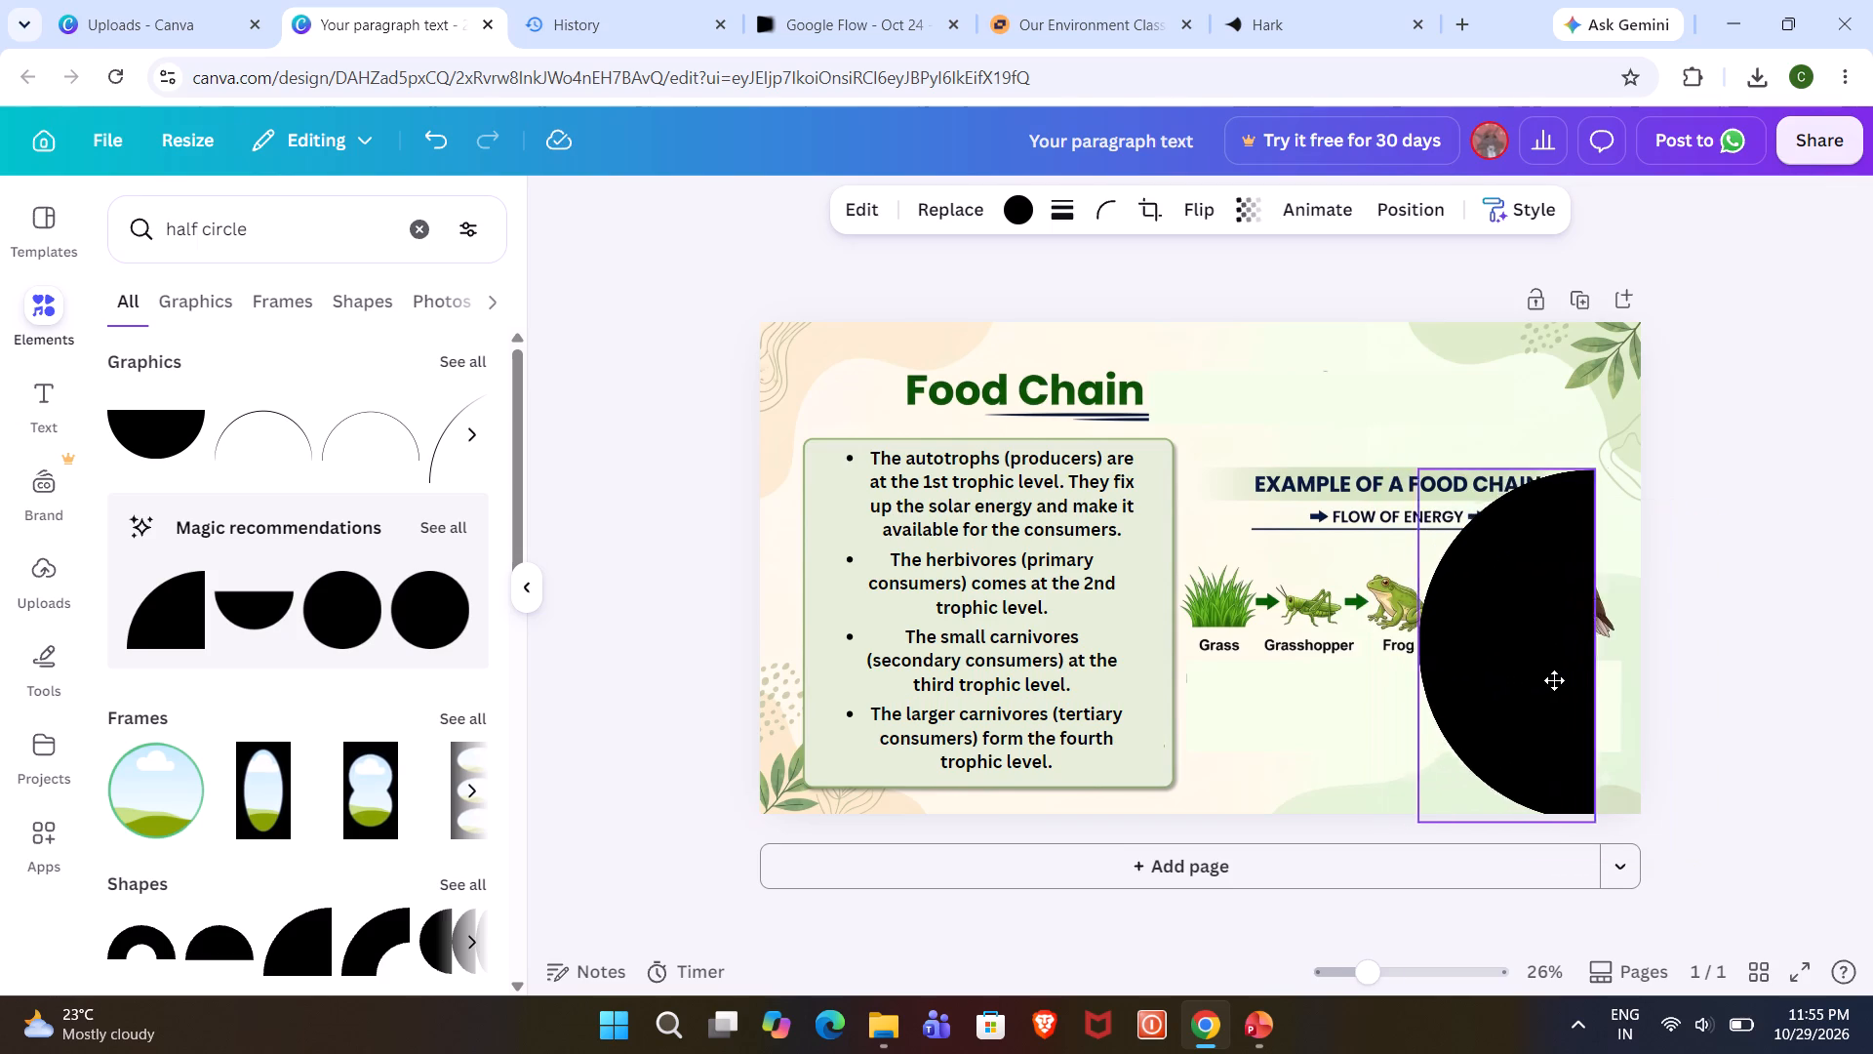
left_click_drag(1554, 680, 1572, 678)
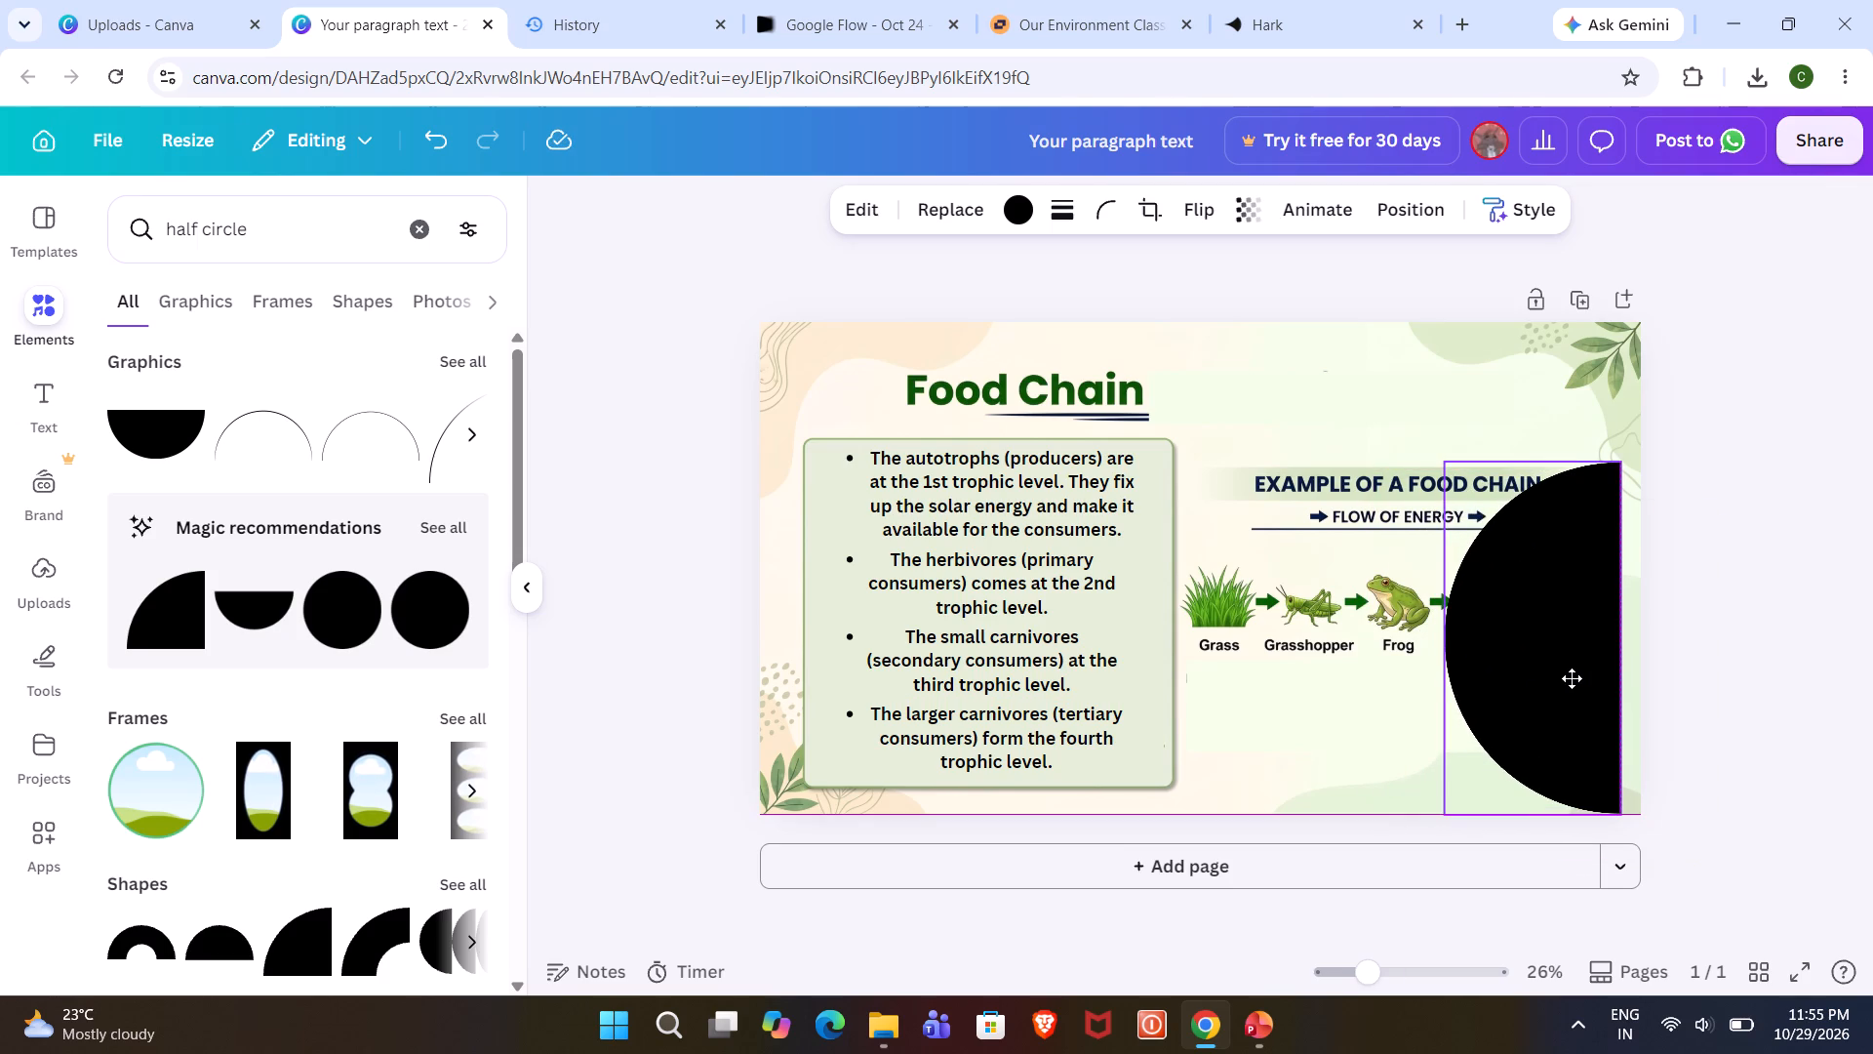
left_click_drag(1572, 678, 1430, 649)
right_click(1430, 651)
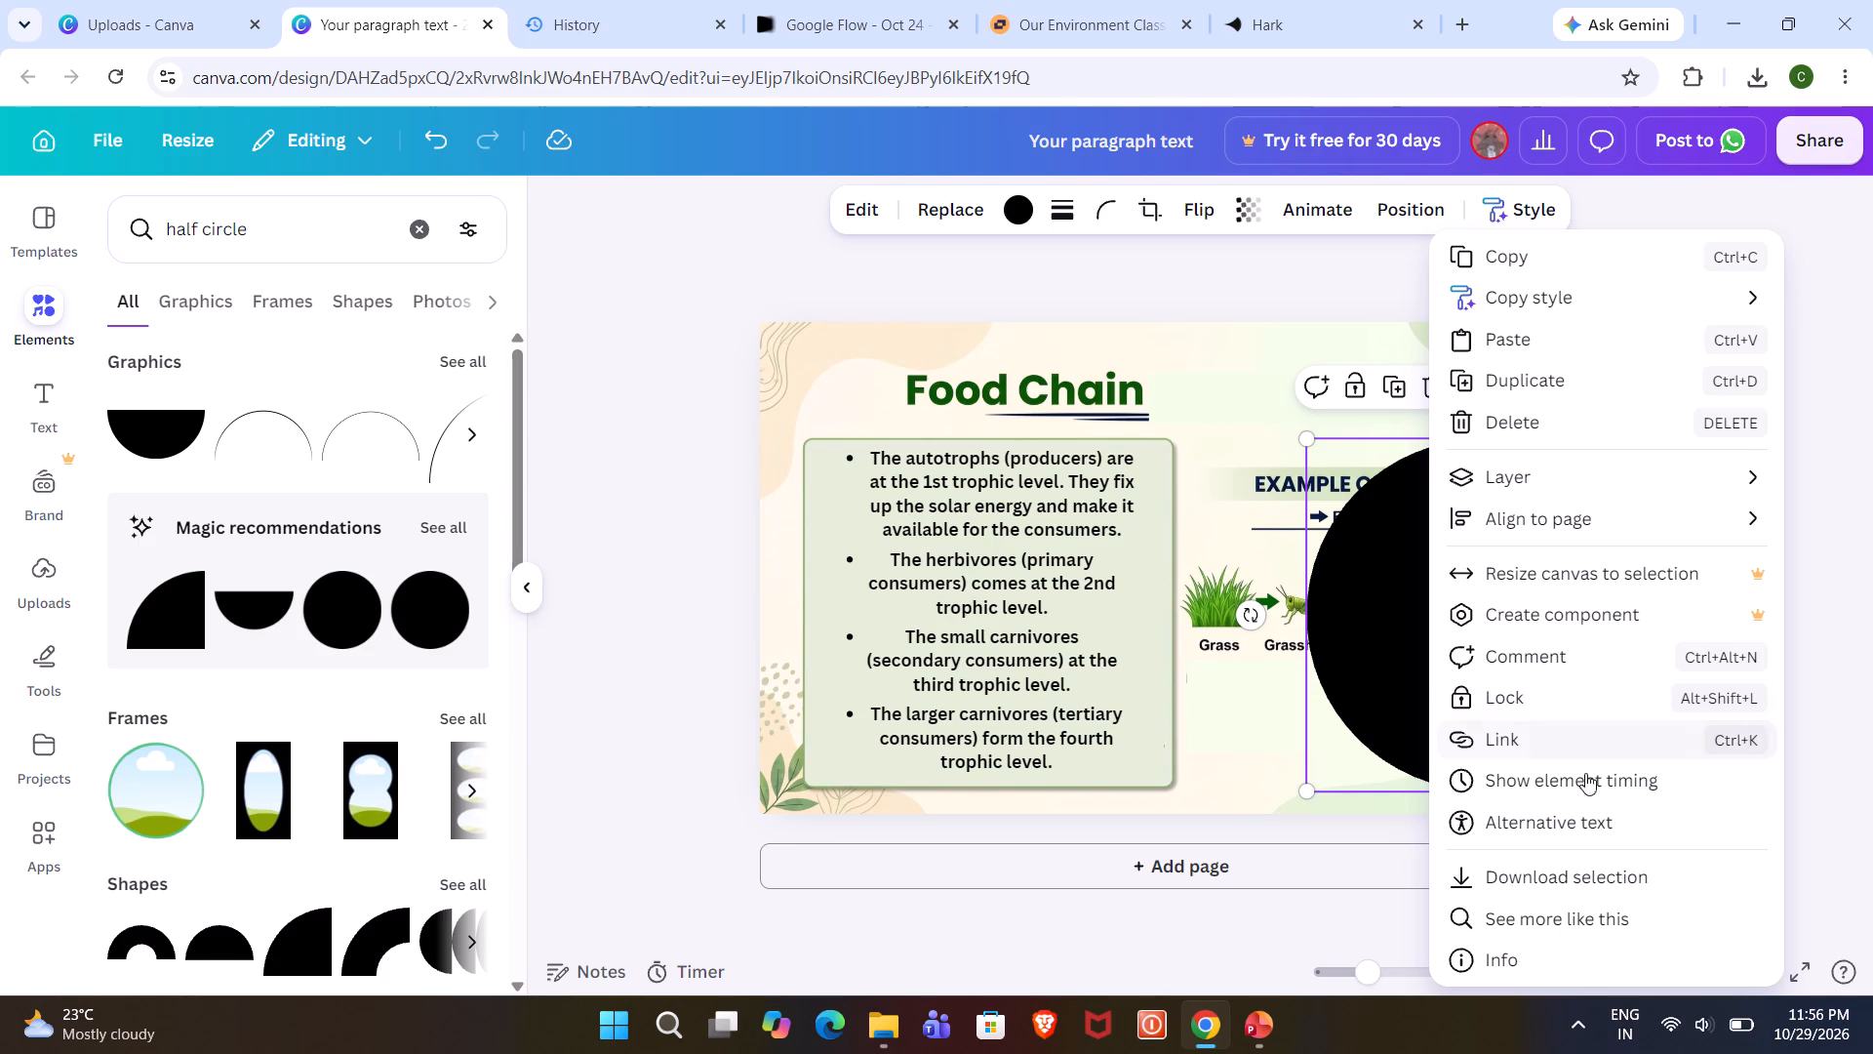
left_click(1831, 578)
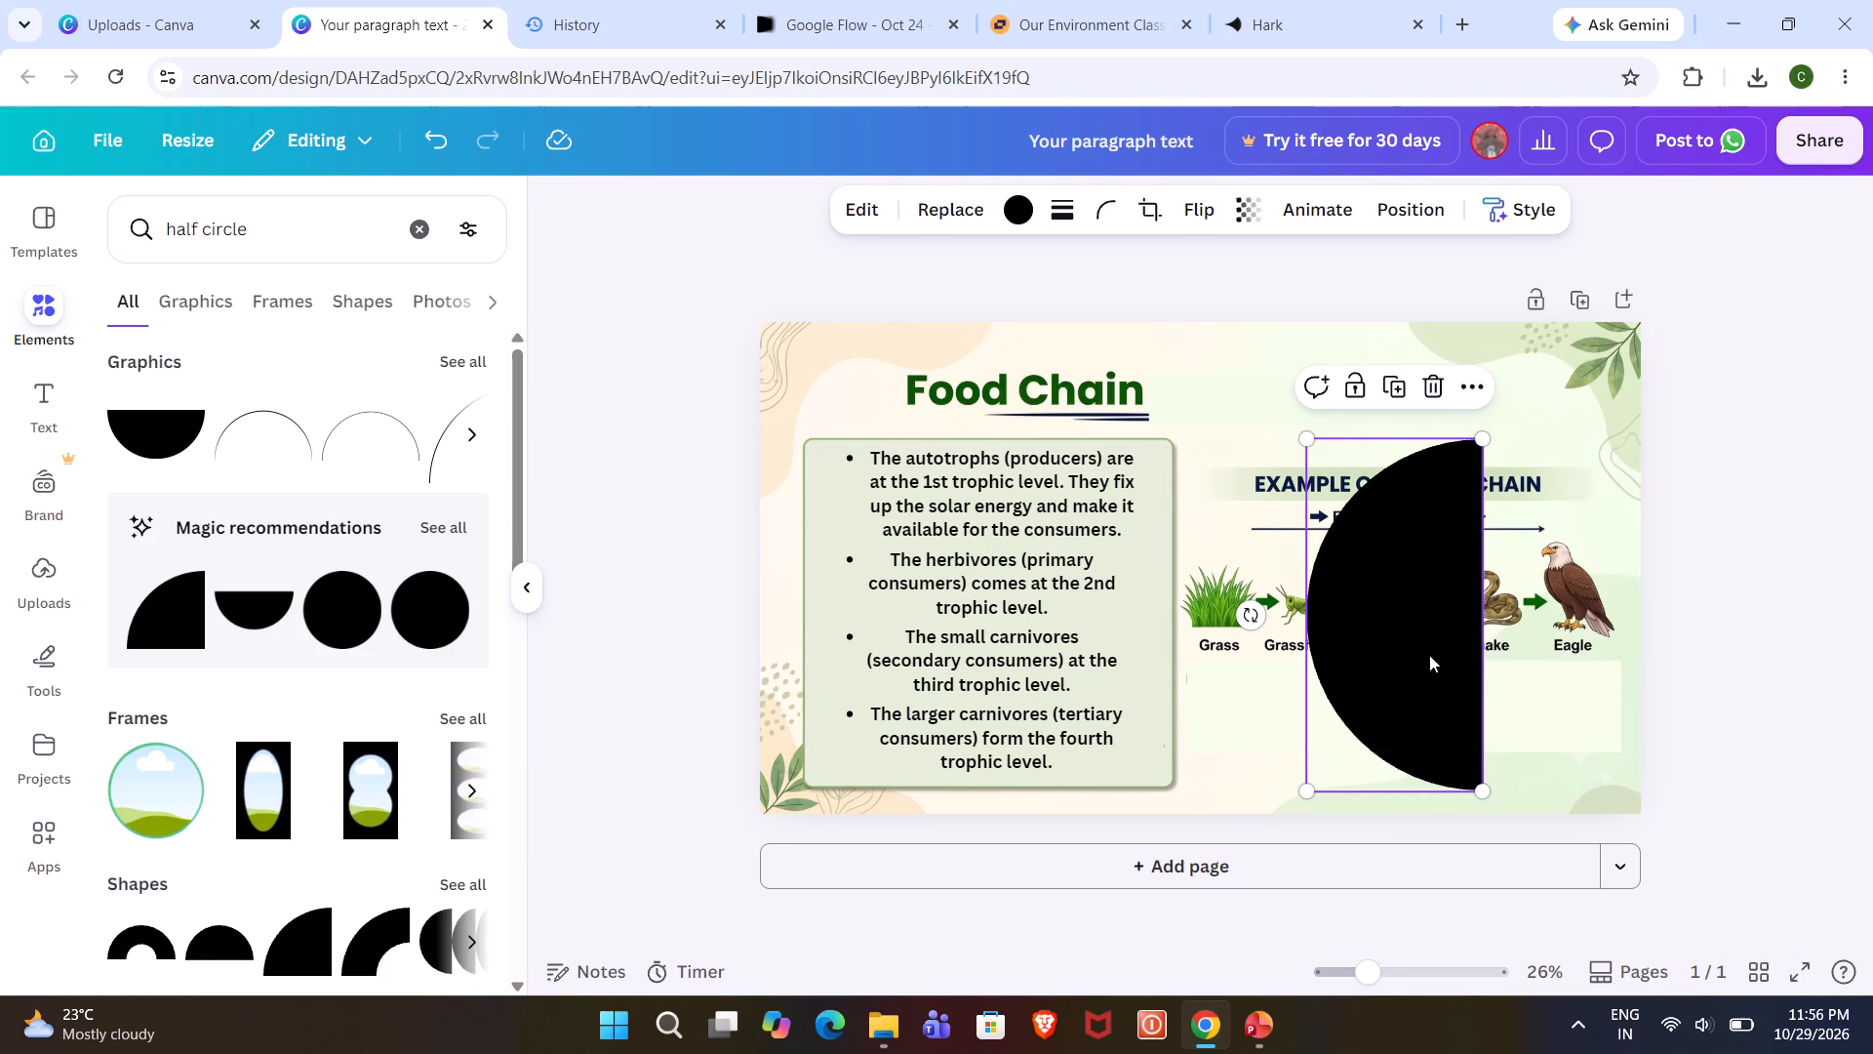
Recolour the black half circle with the pale green background colour sampled near the slide's lower right edge.
left_click(1417, 647)
left_click(1453, 692)
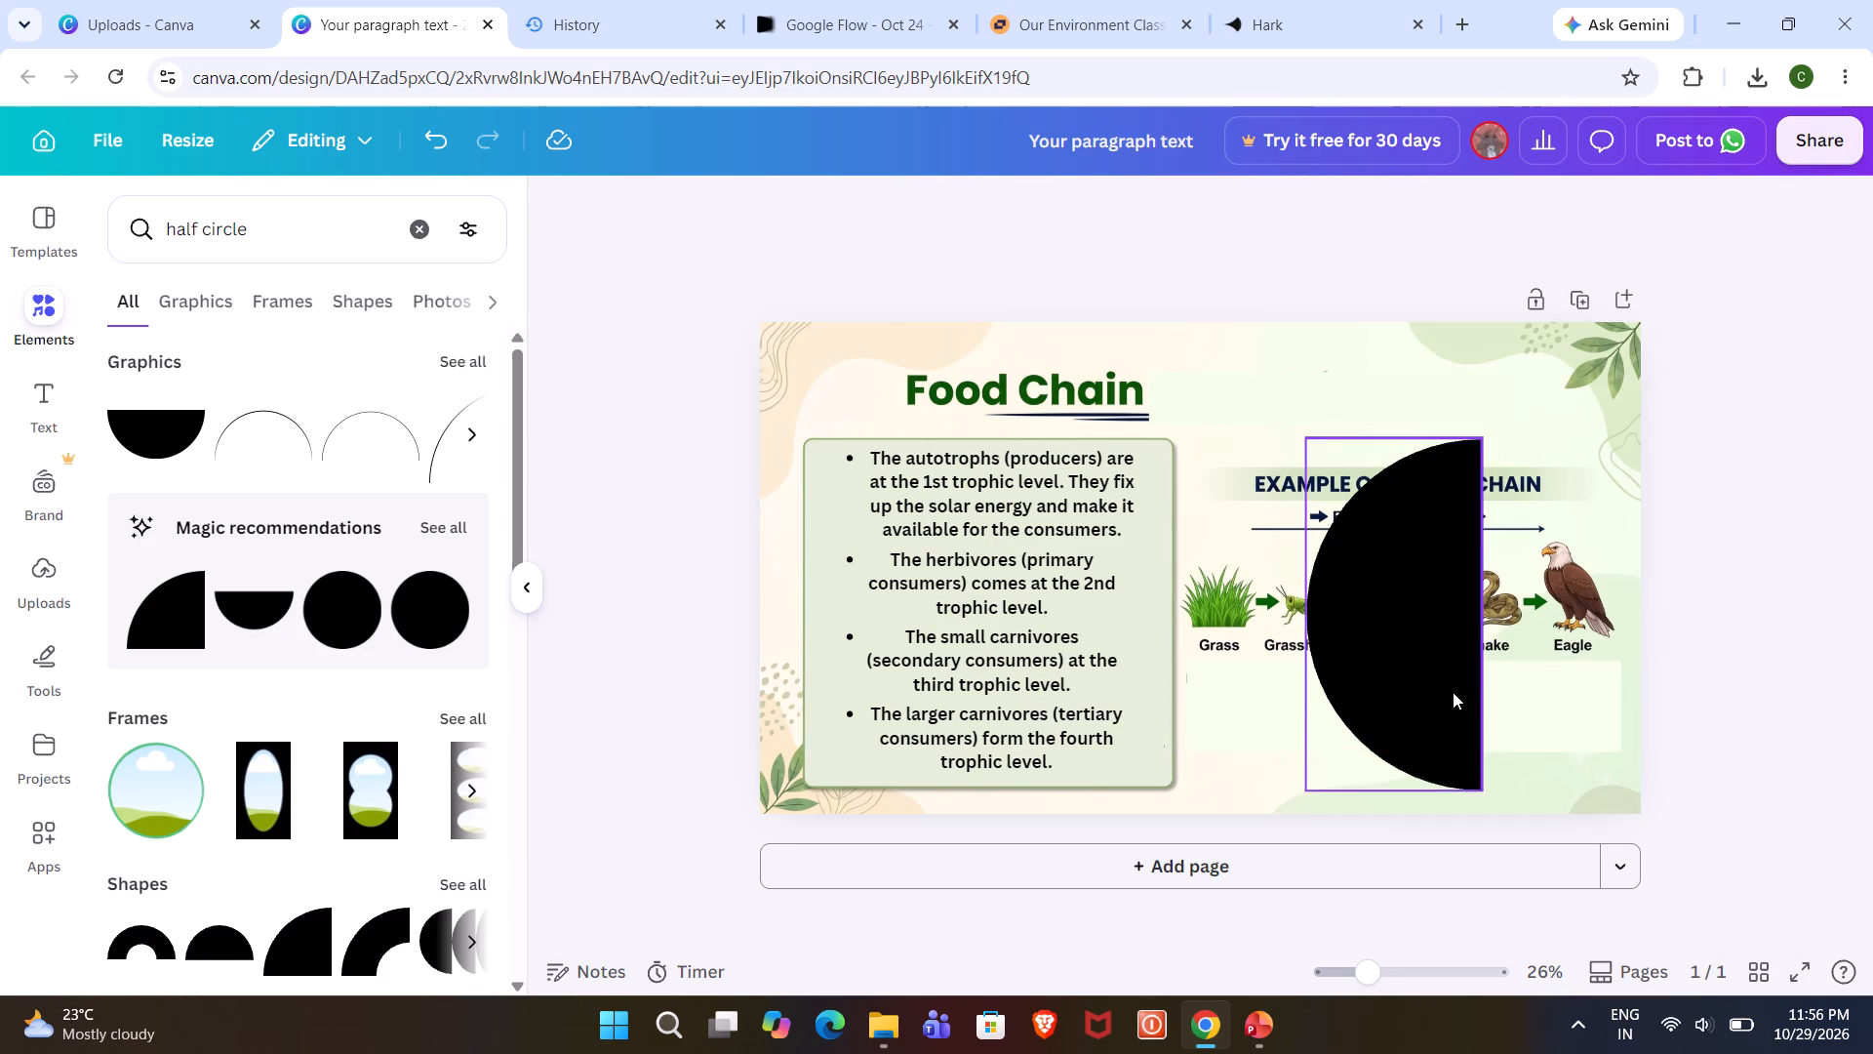
left_click(1021, 207)
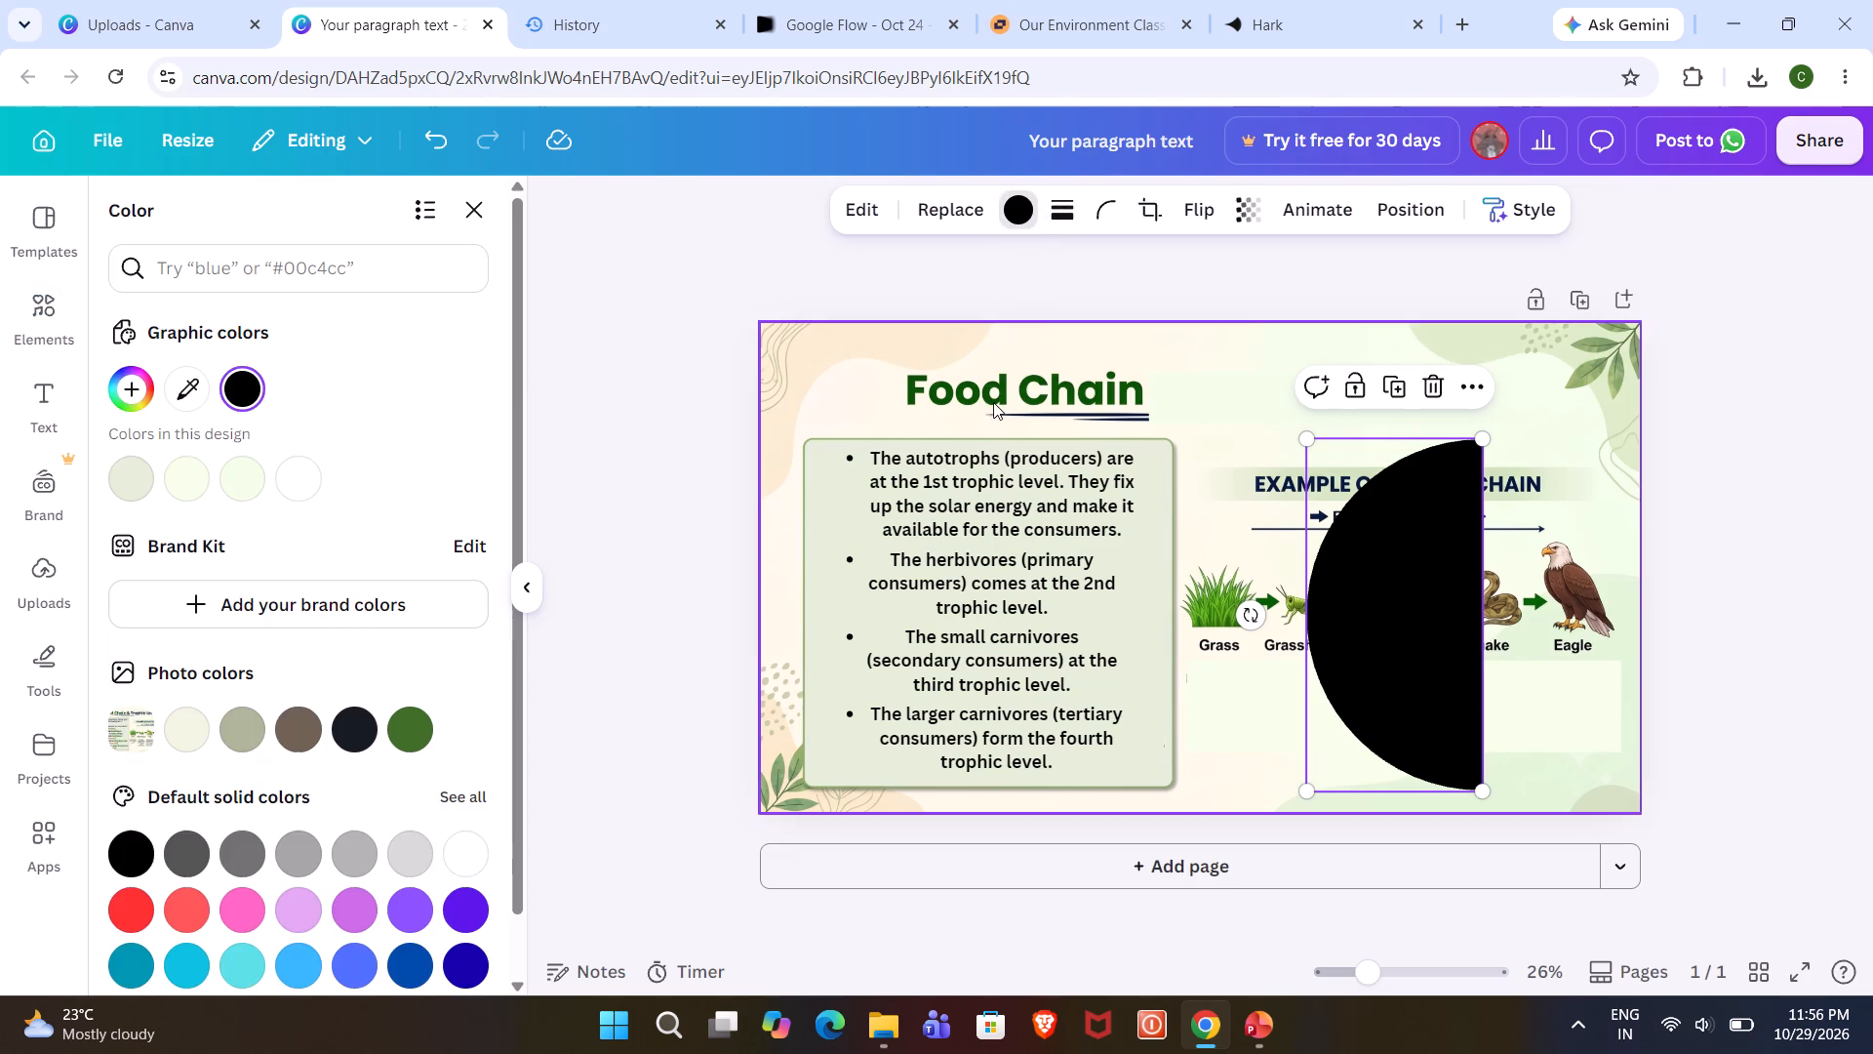
left_click(194, 392)
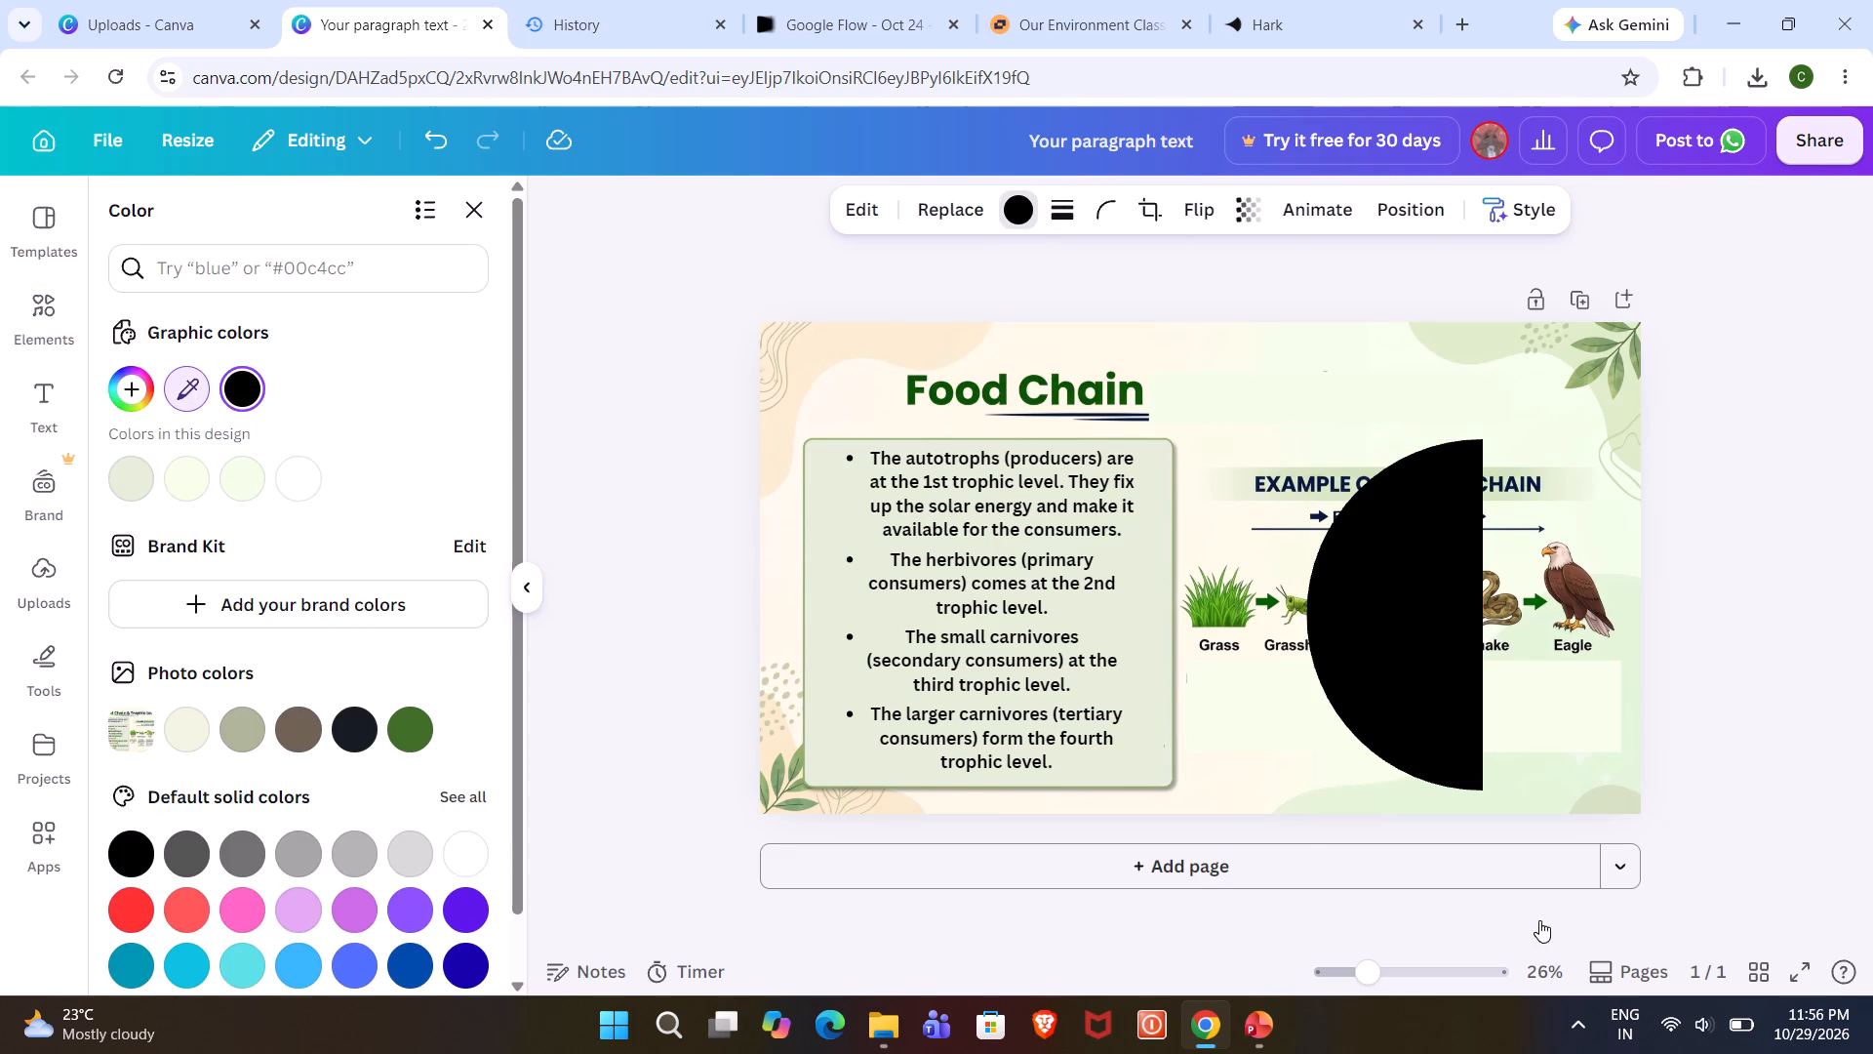
left_click(1630, 742)
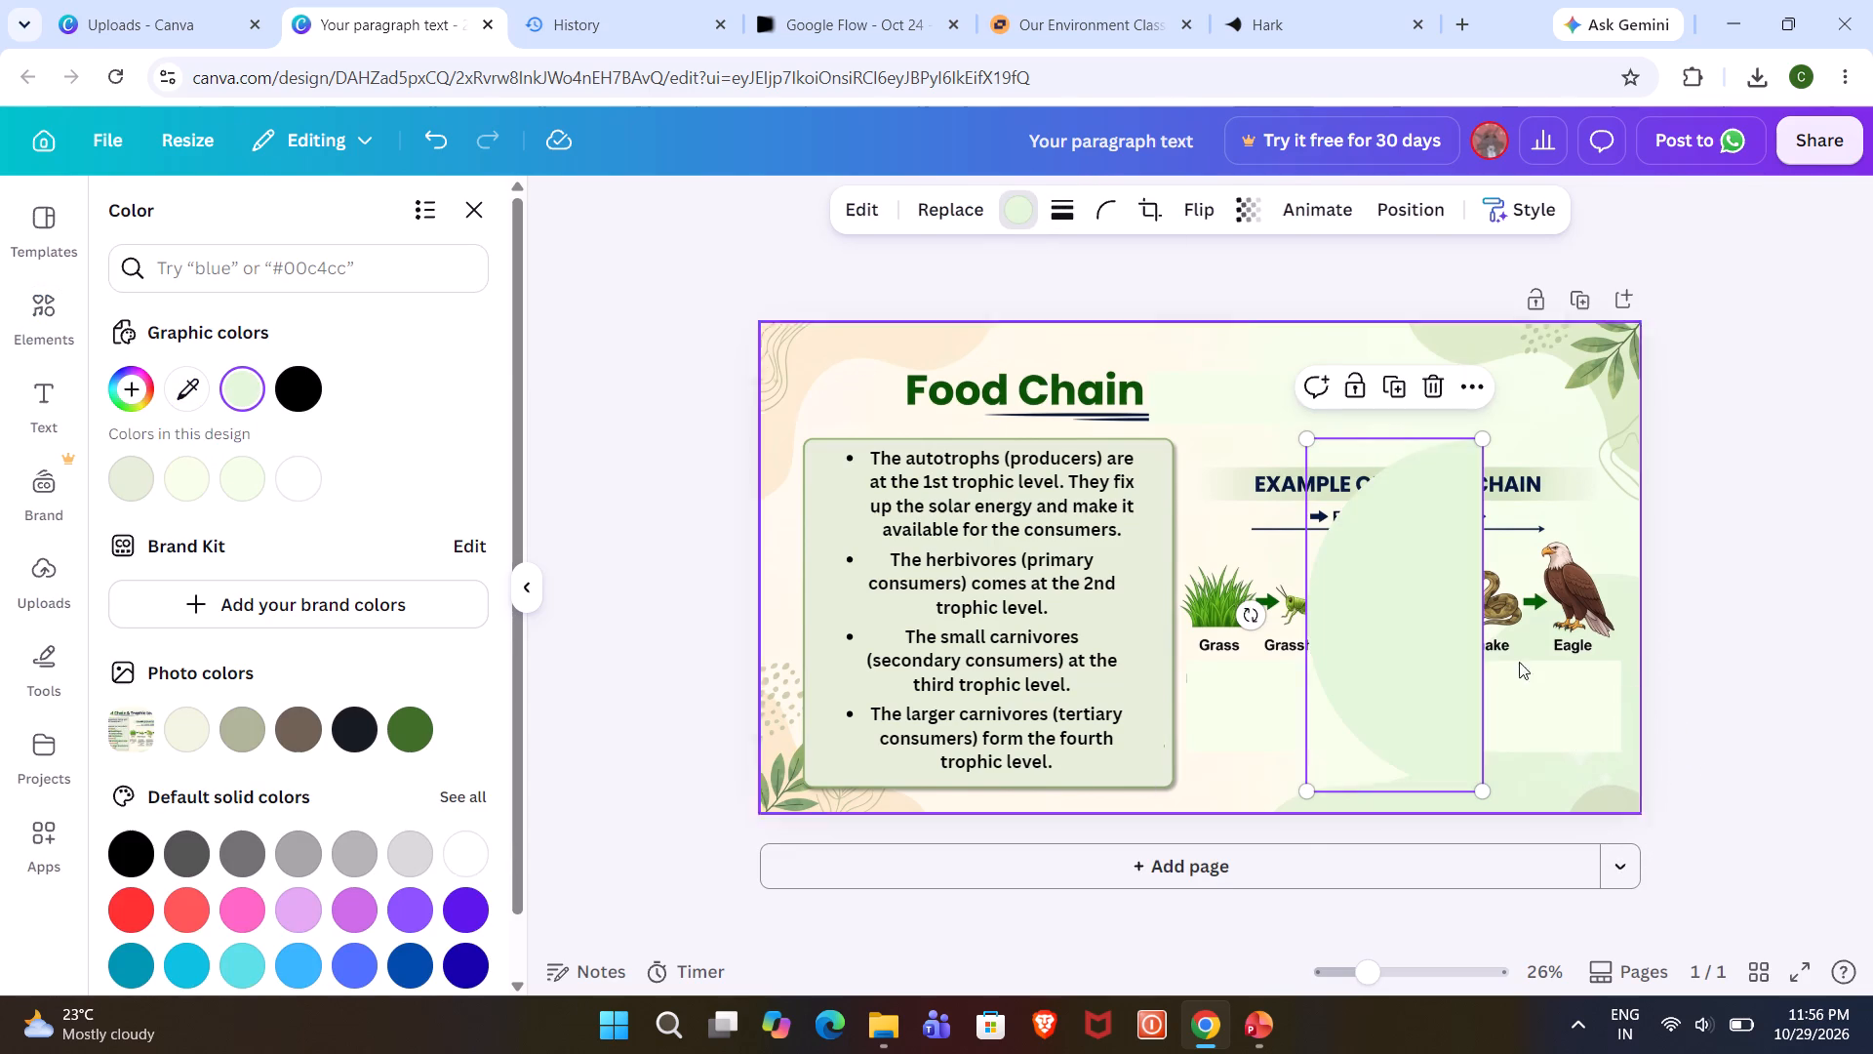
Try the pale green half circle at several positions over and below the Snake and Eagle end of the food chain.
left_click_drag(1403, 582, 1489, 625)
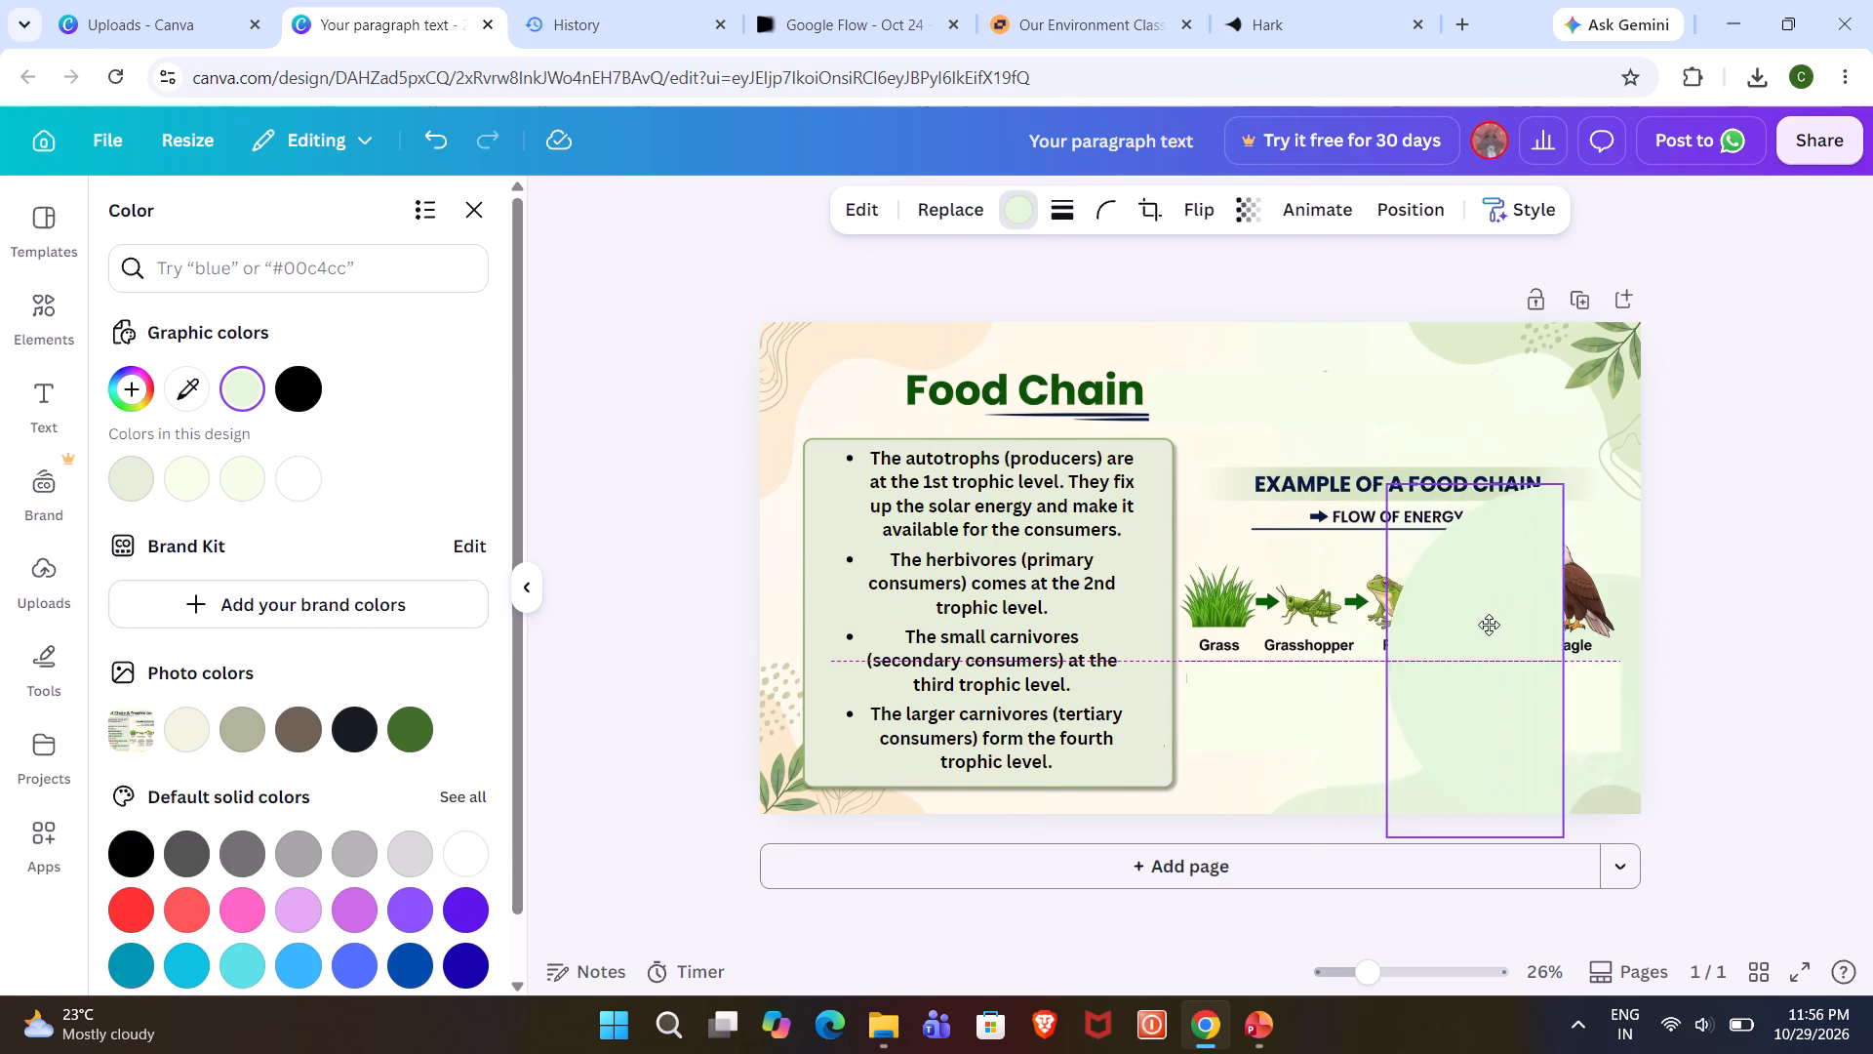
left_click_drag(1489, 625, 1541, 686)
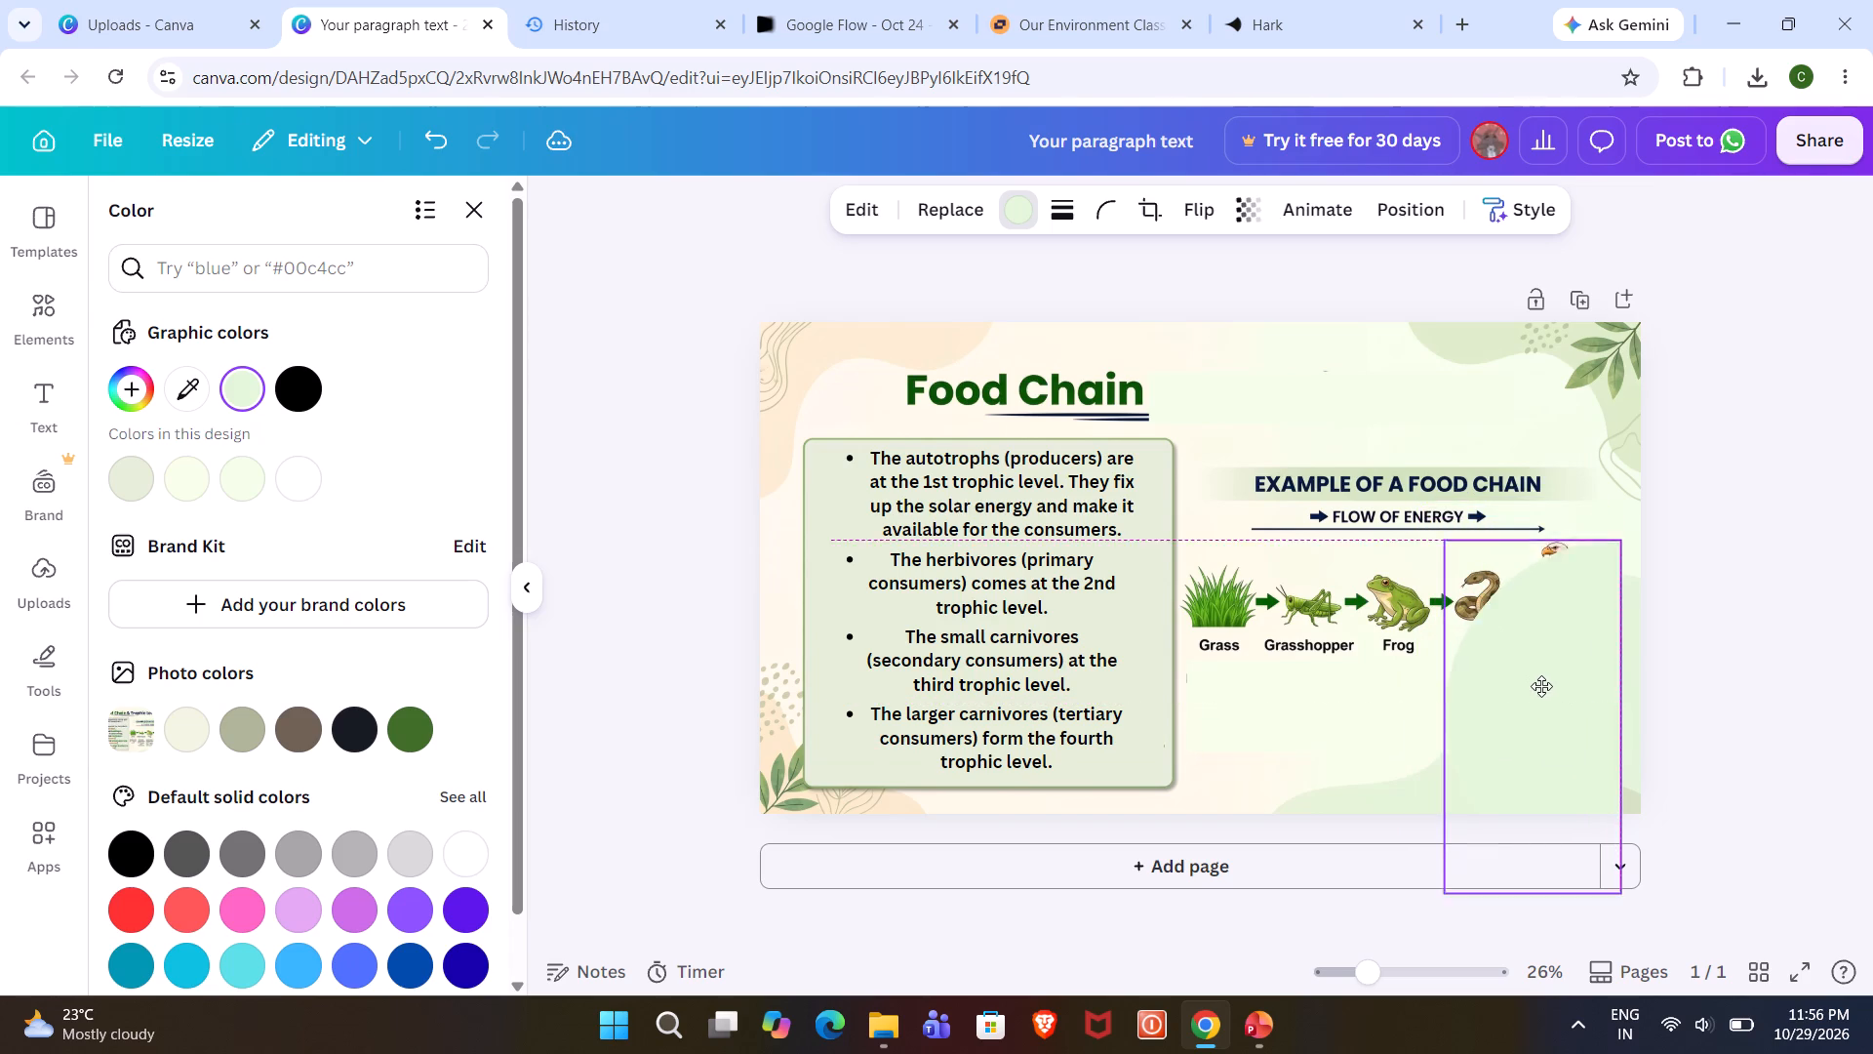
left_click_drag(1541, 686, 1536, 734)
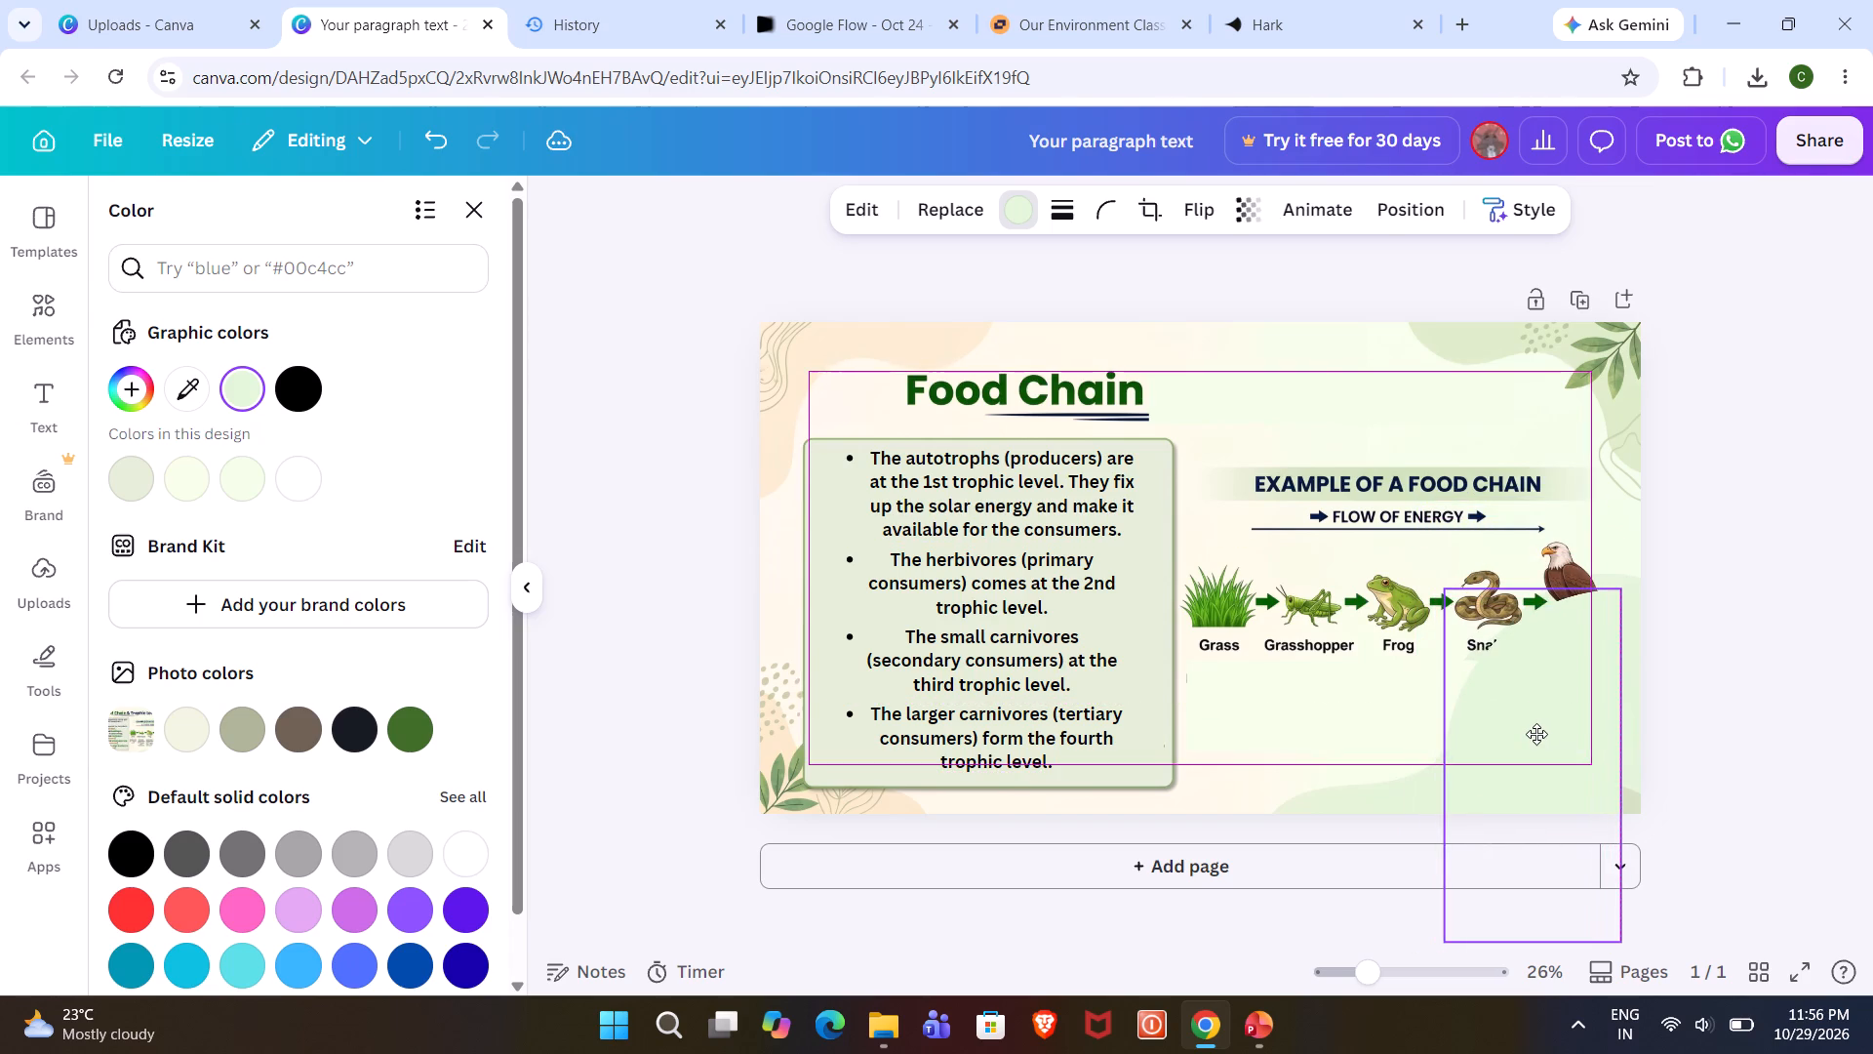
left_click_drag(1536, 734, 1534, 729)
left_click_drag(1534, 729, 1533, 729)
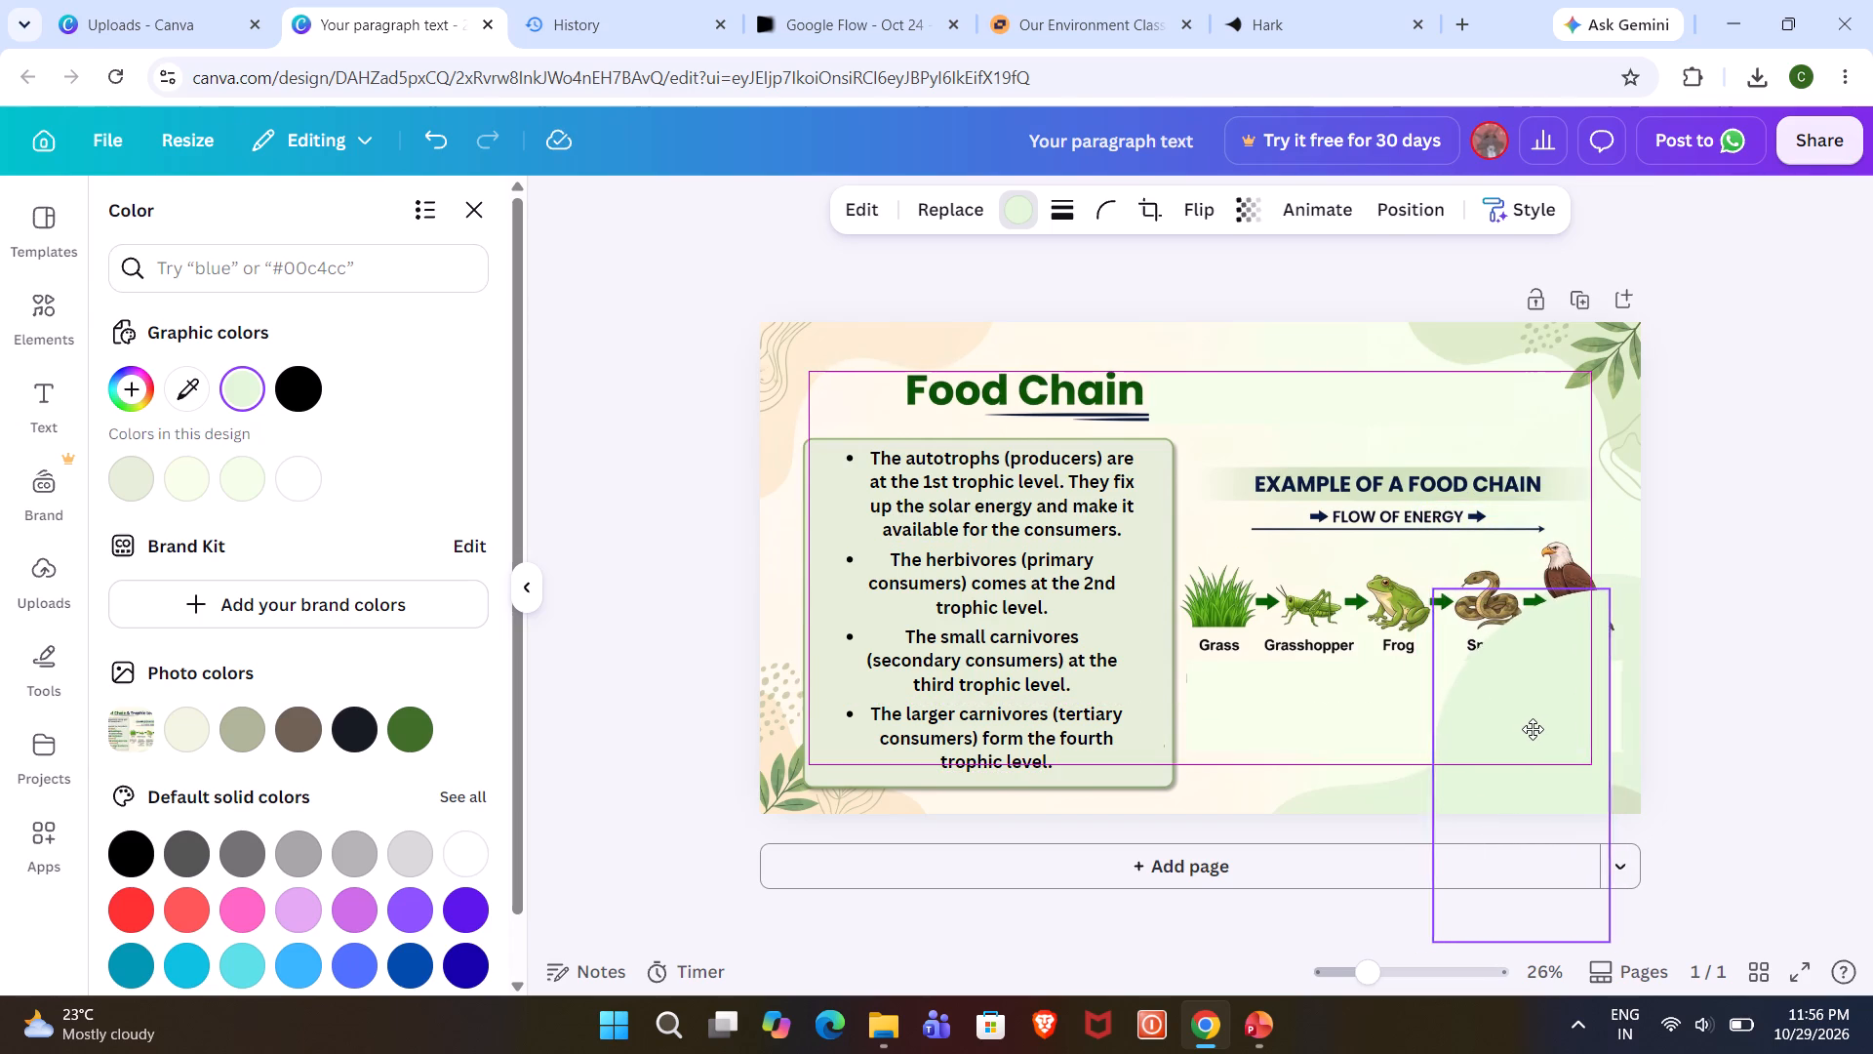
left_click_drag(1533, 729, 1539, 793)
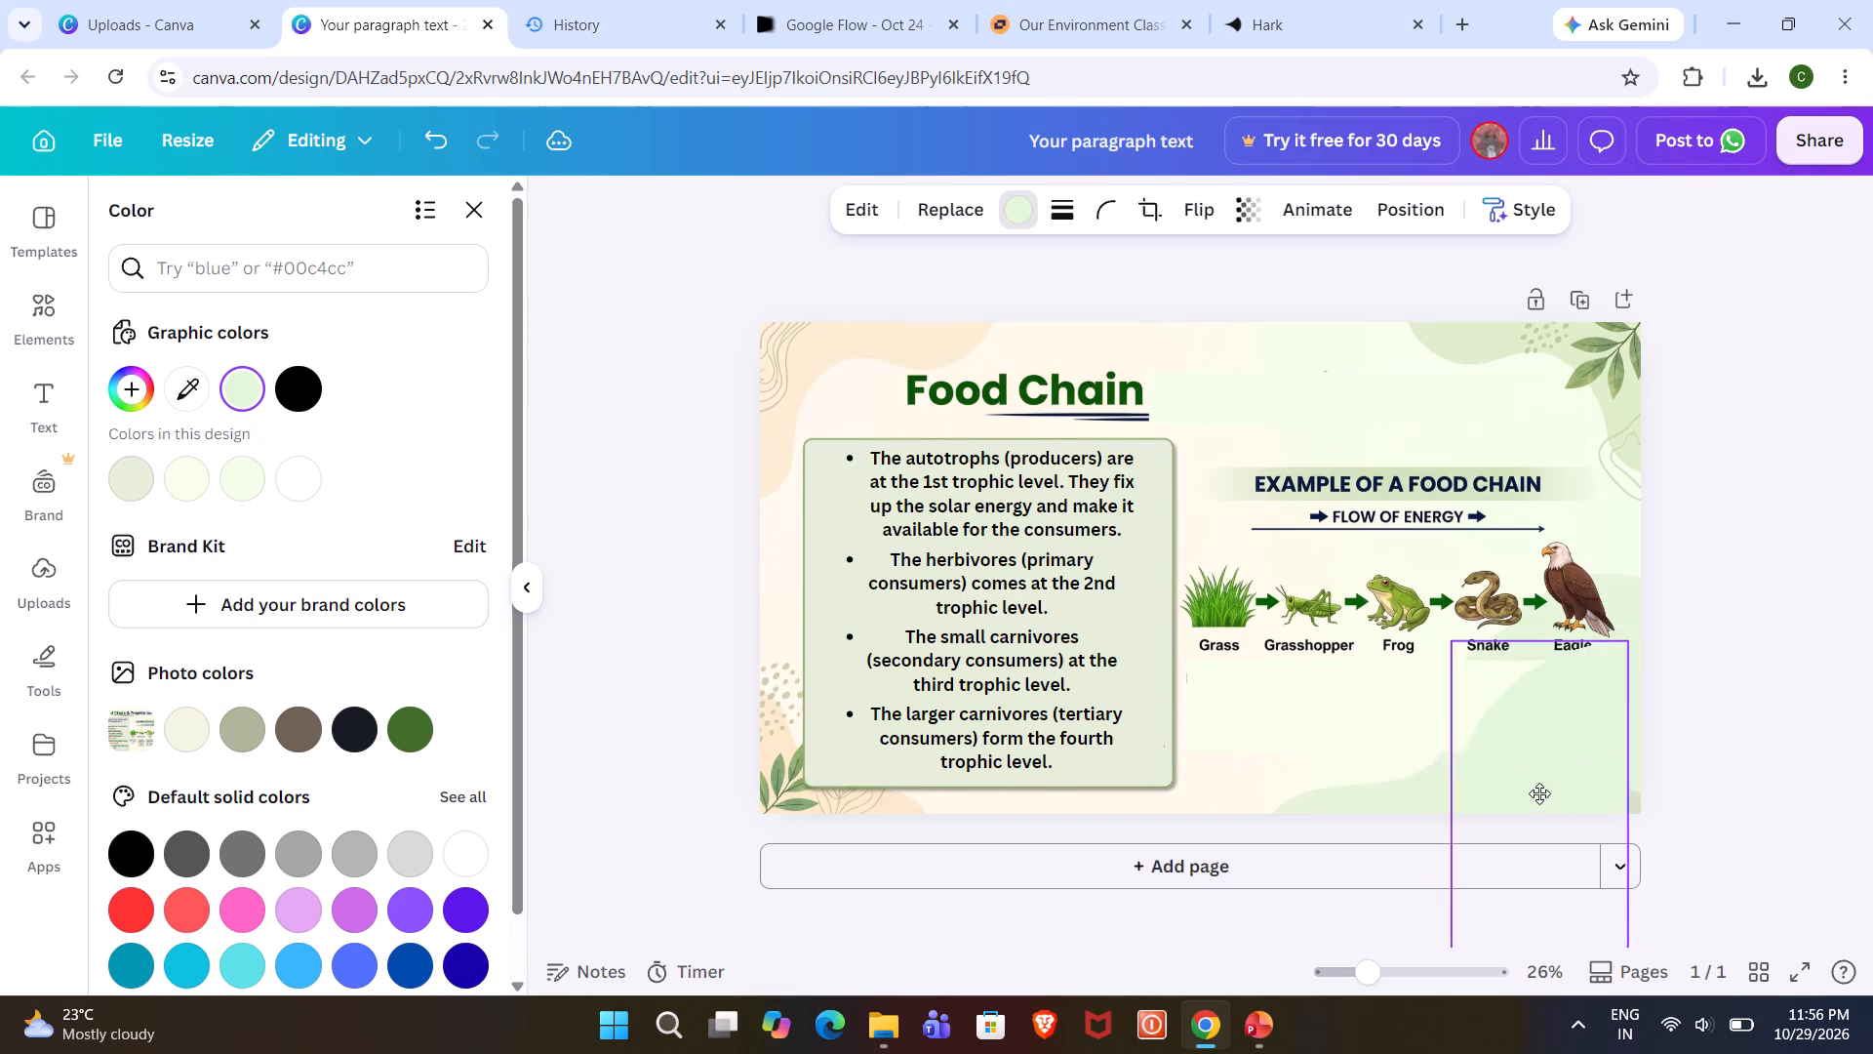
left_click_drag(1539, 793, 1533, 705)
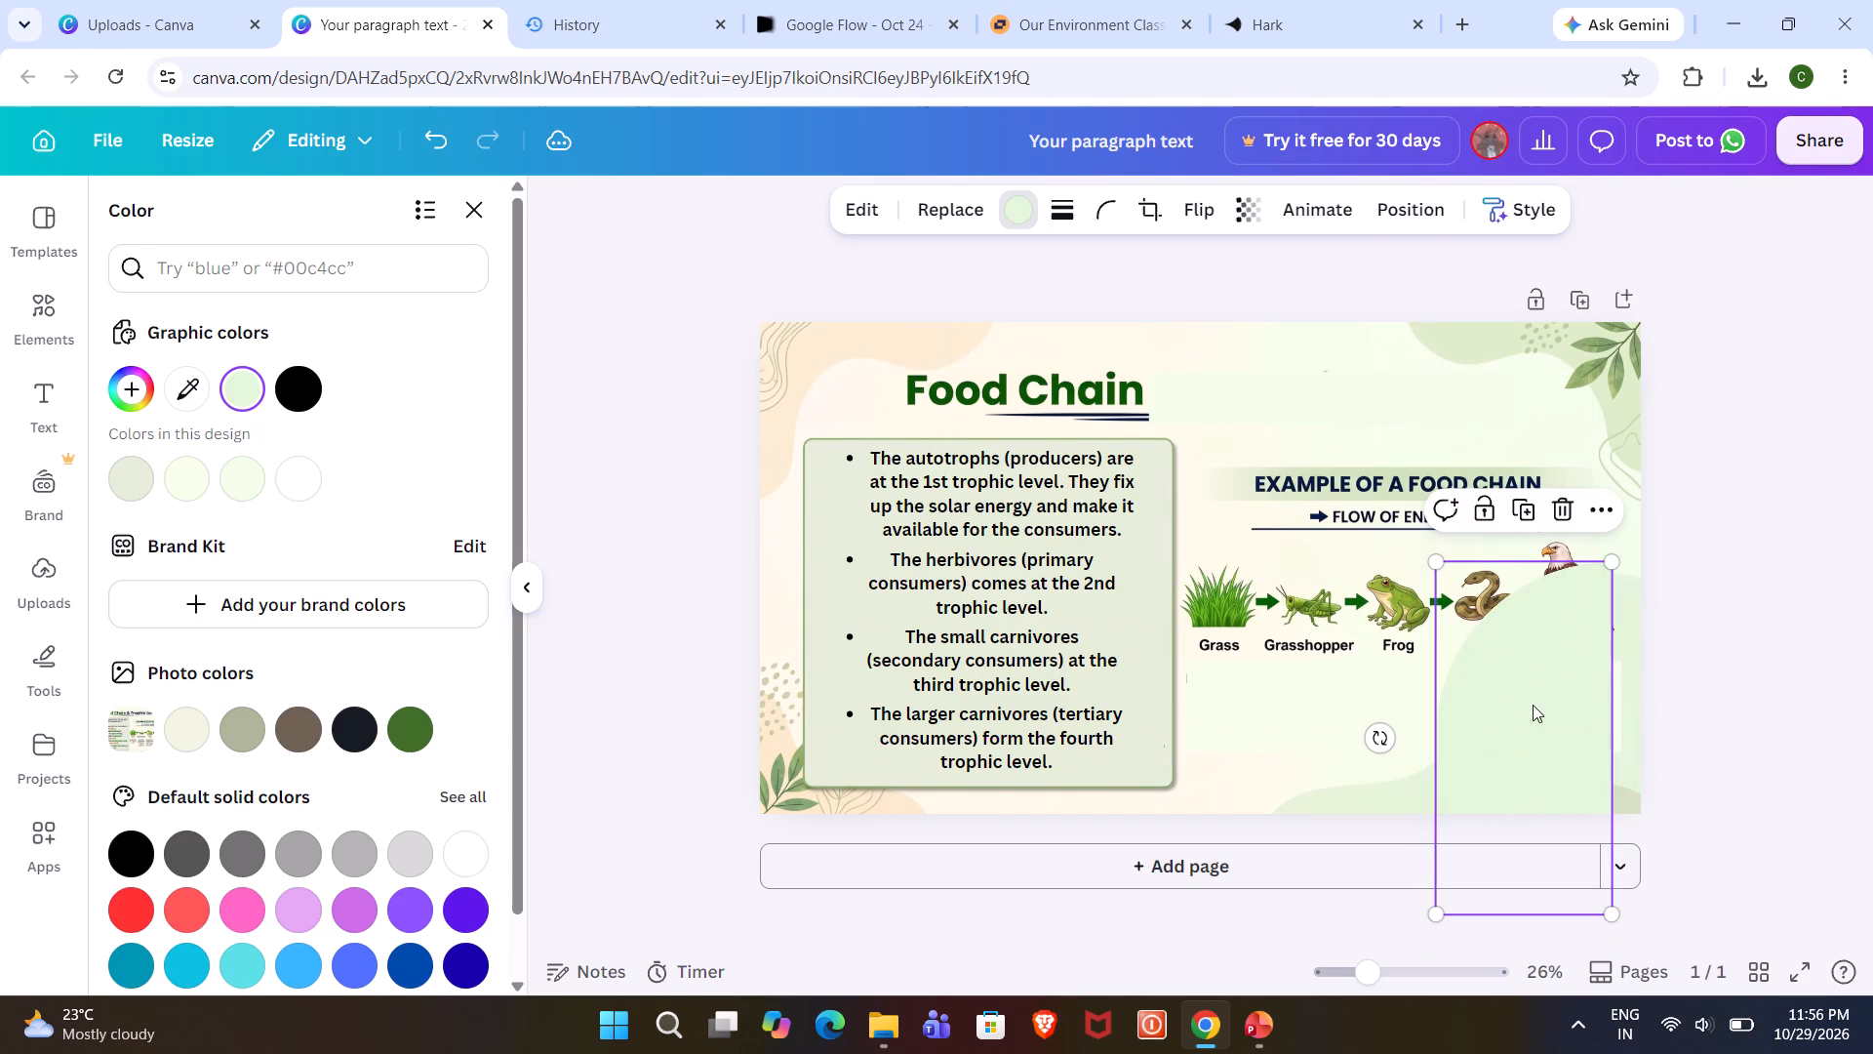
Download only the pale green half circle as a PNG, and delete the shape from the slide.
right_click(1567, 665)
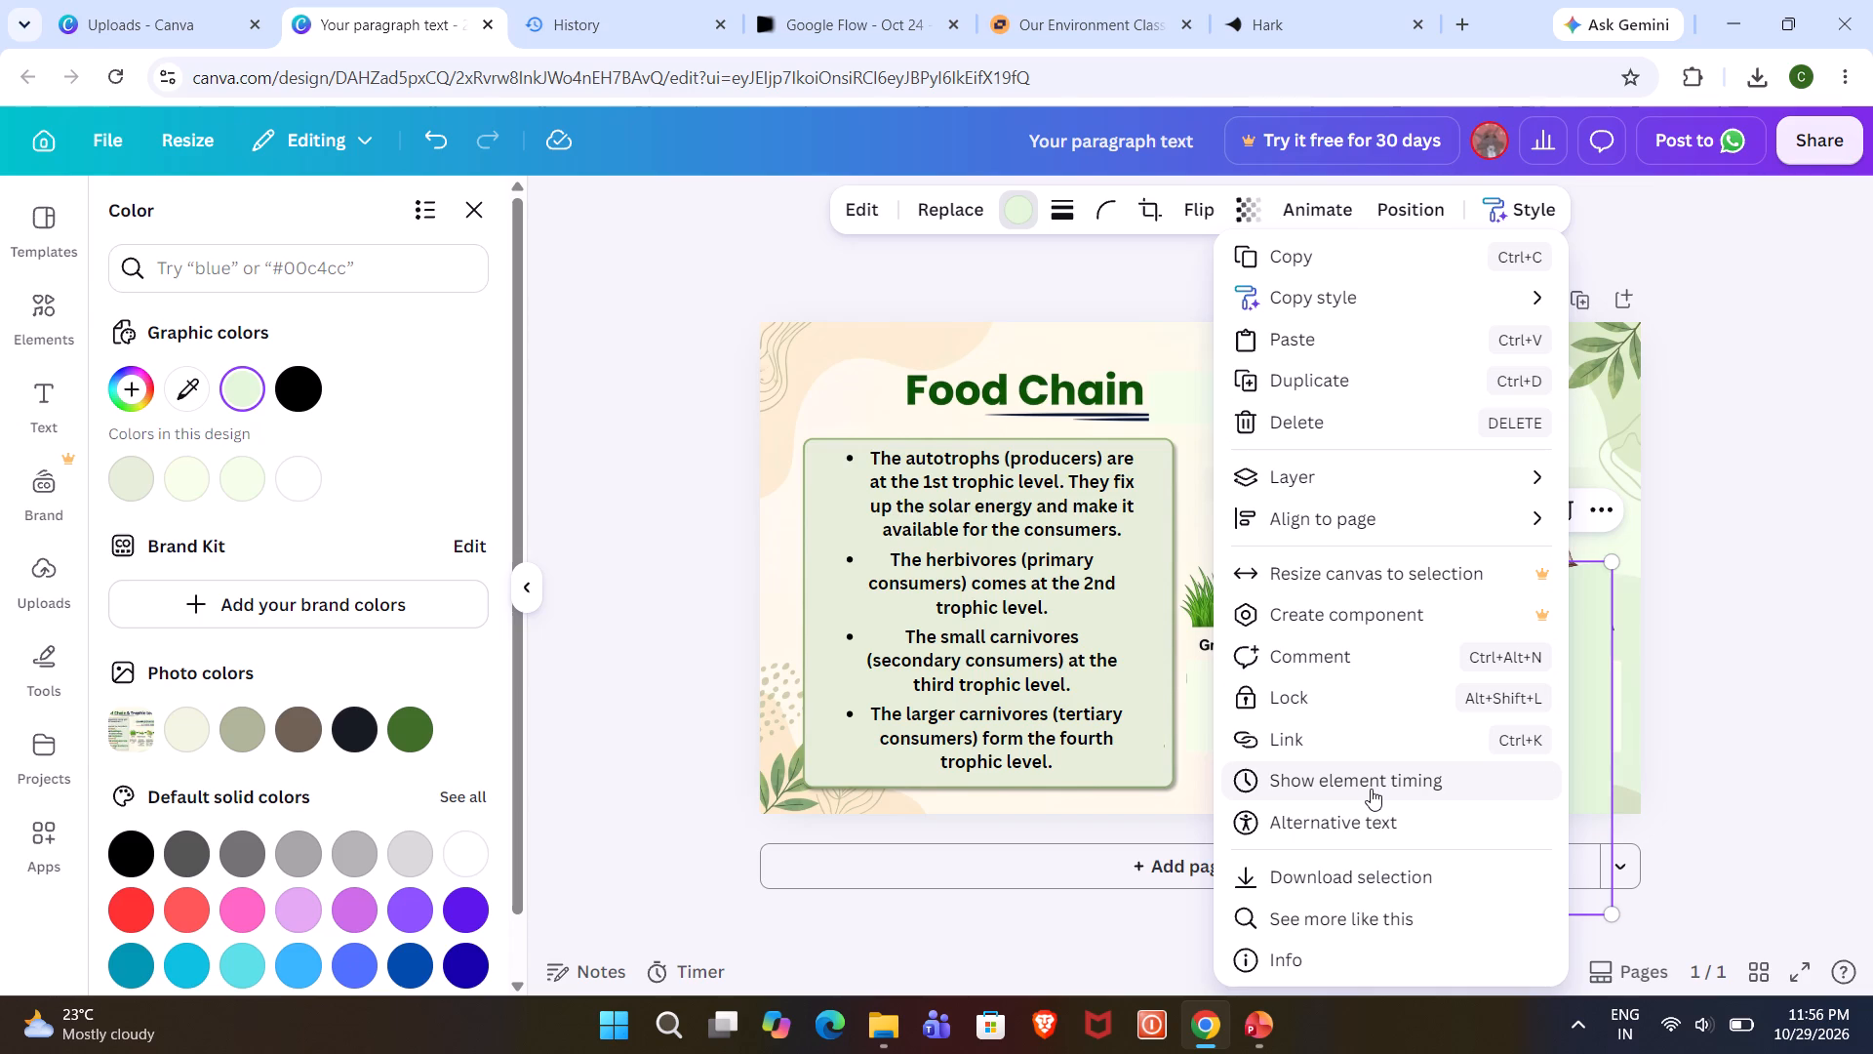
left_click(1360, 873)
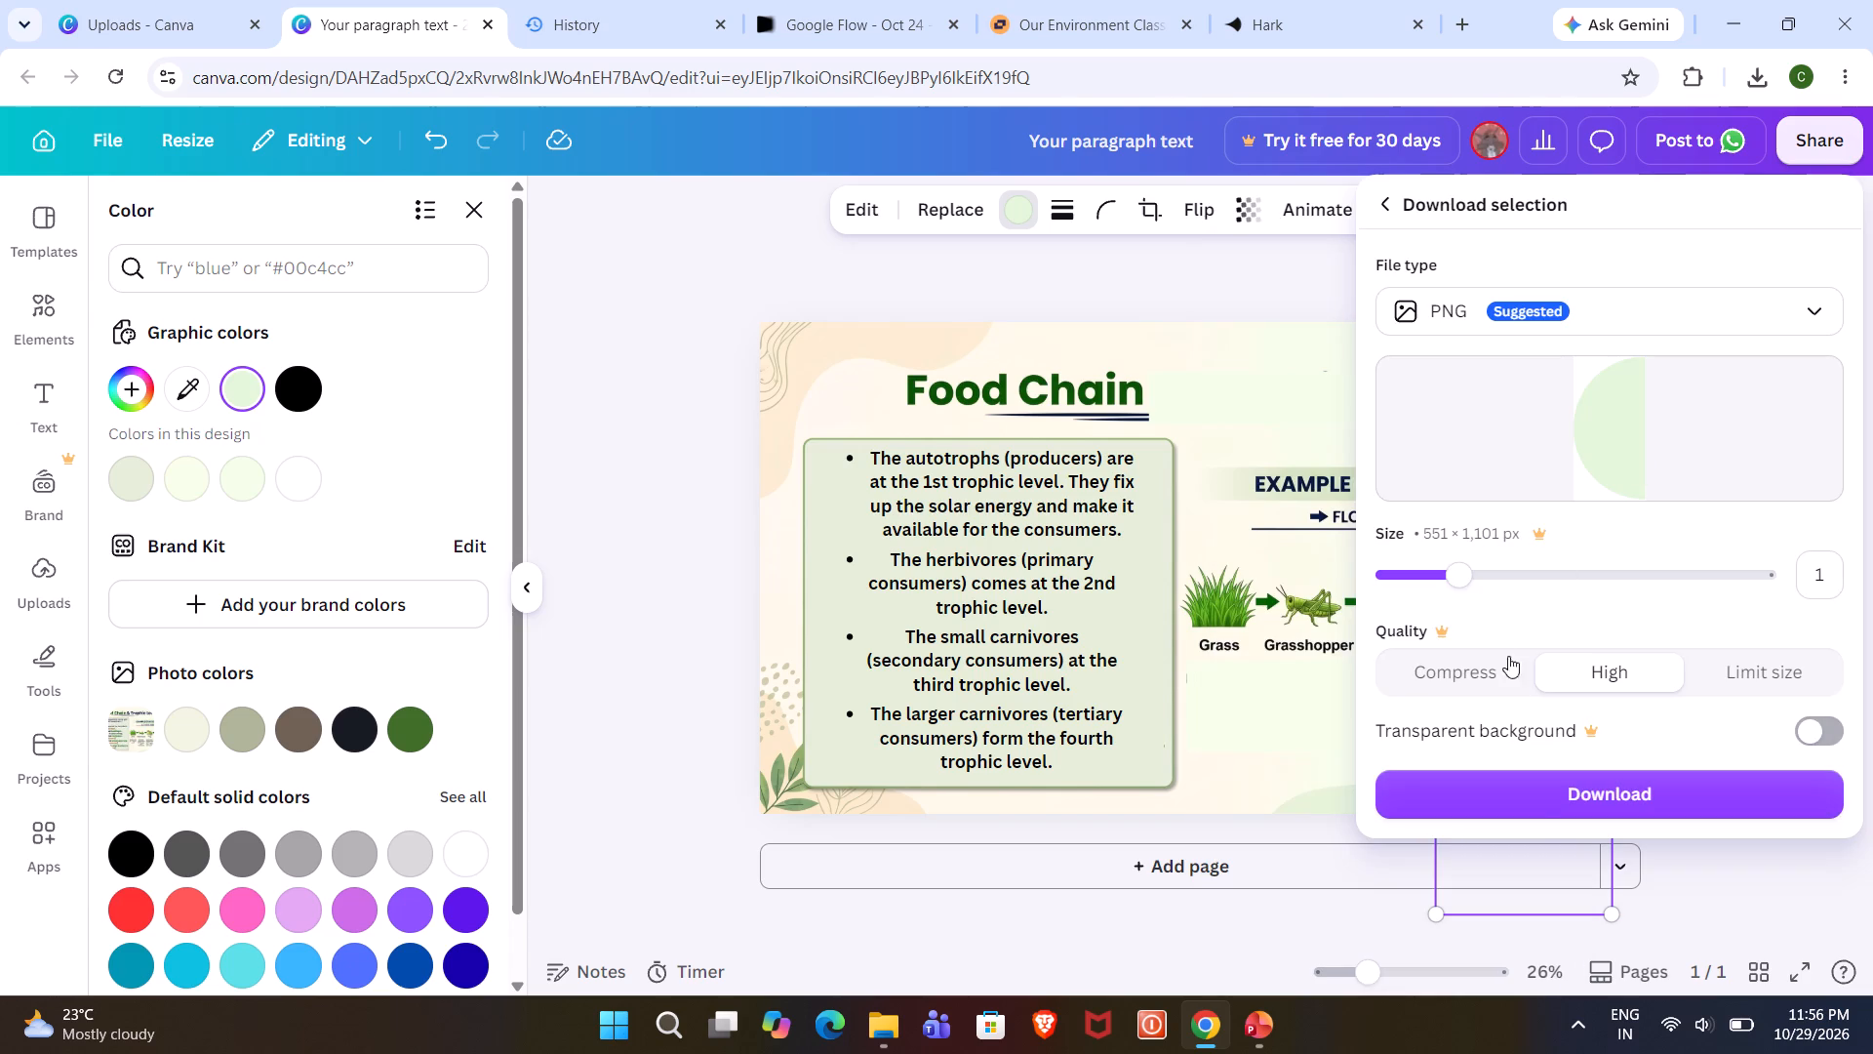
left_click(1549, 809)
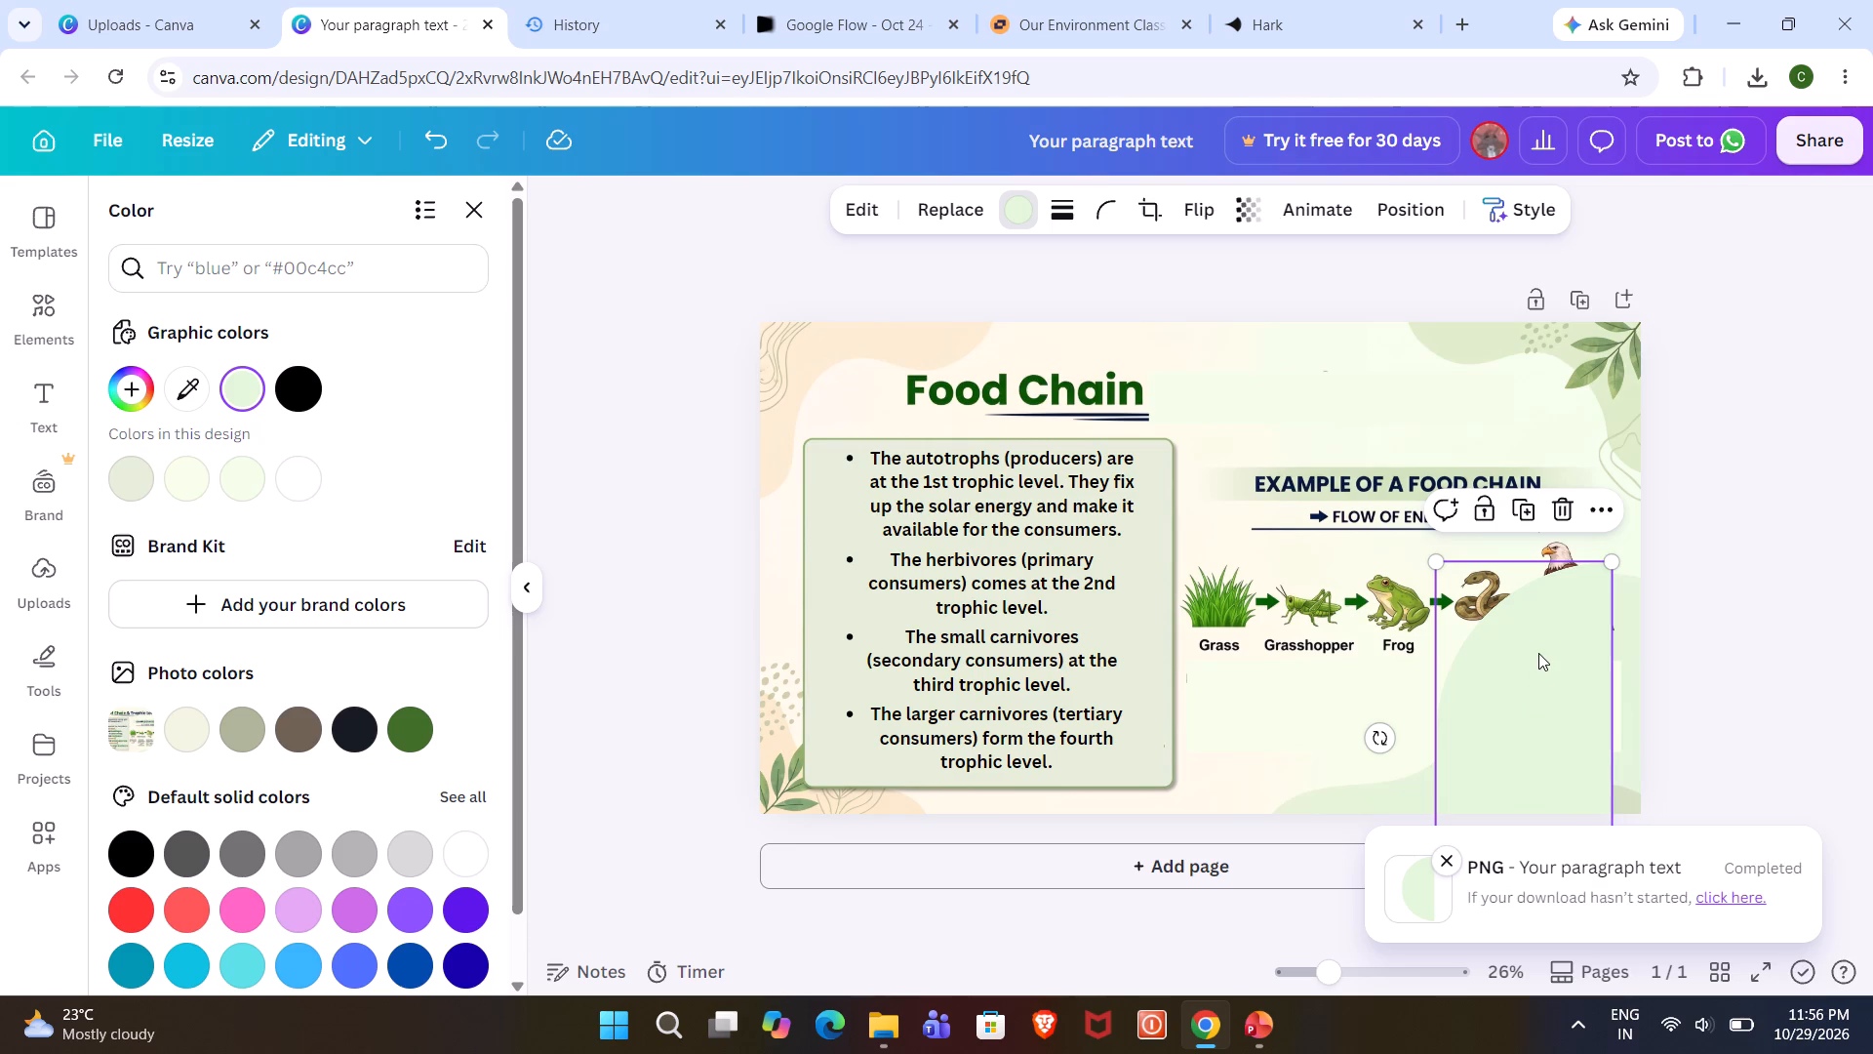
left_click(1570, 507)
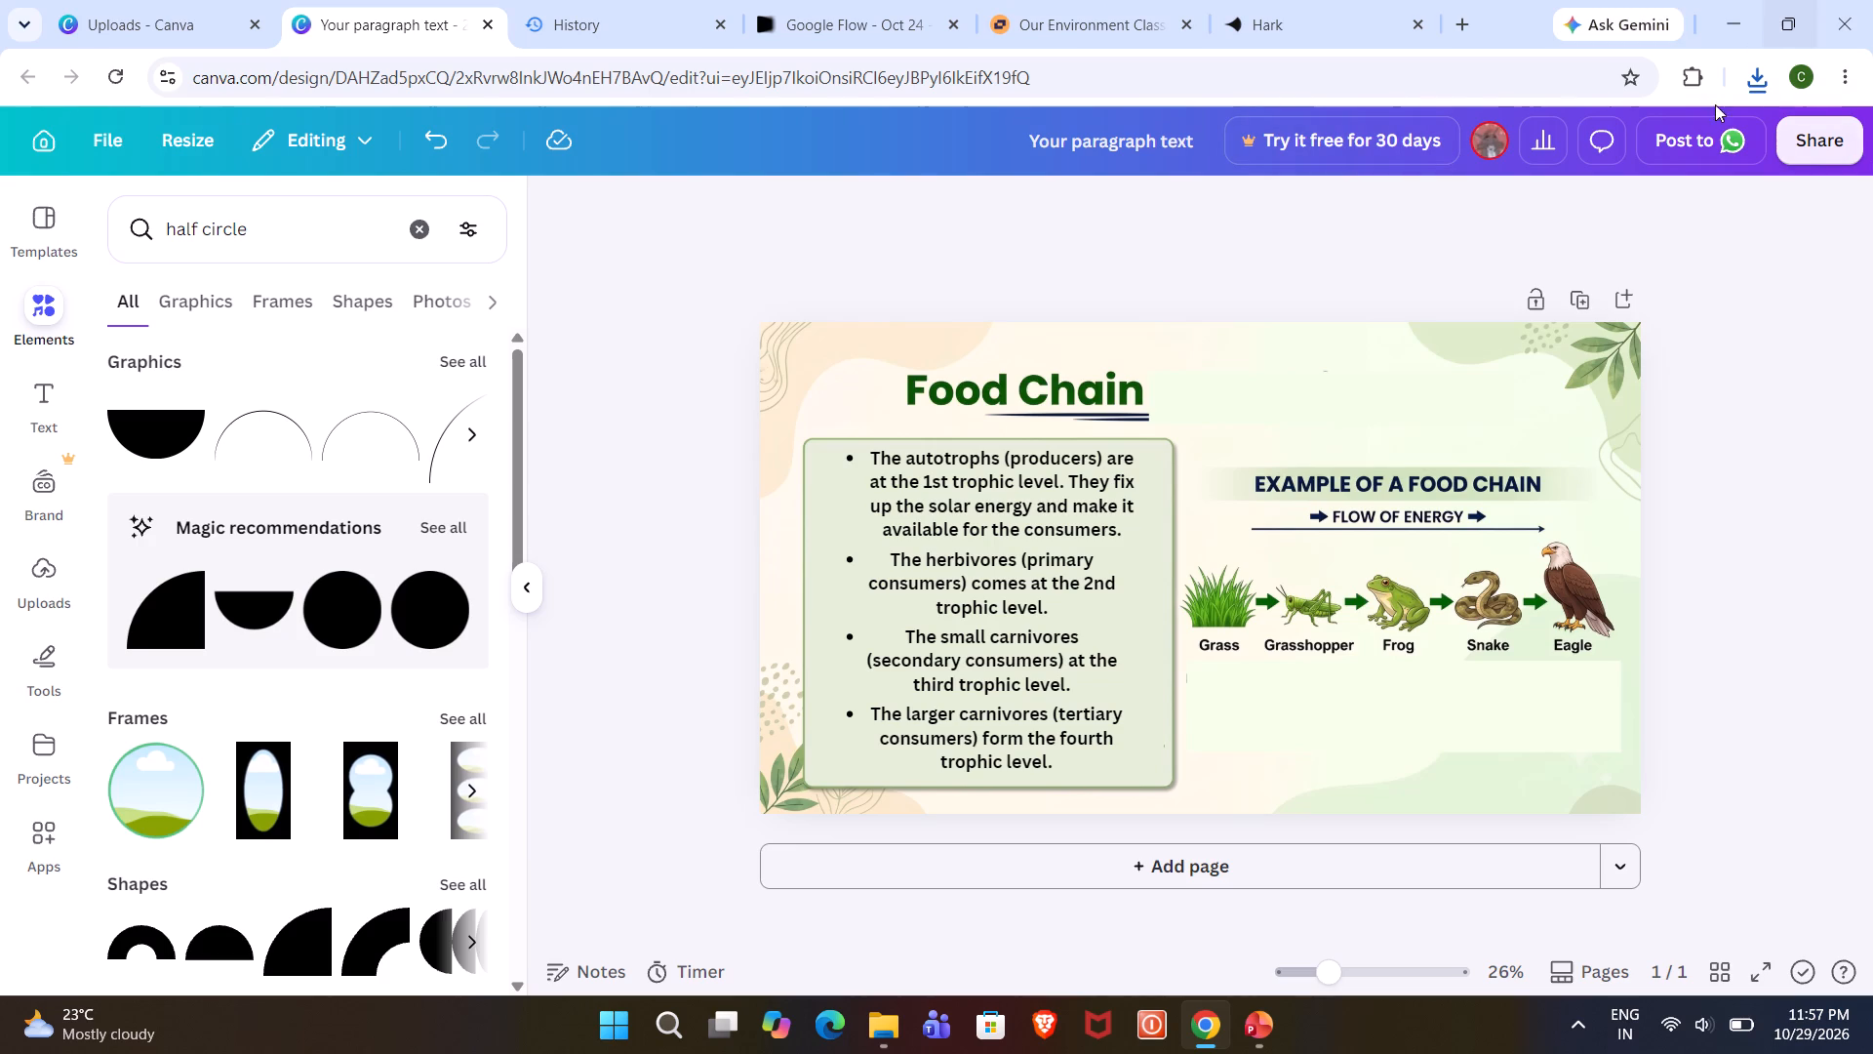
Insert the downloaded "Your paragraph text.png" half circle image into the slide and crop away its upper half.
left_click(1762, 76)
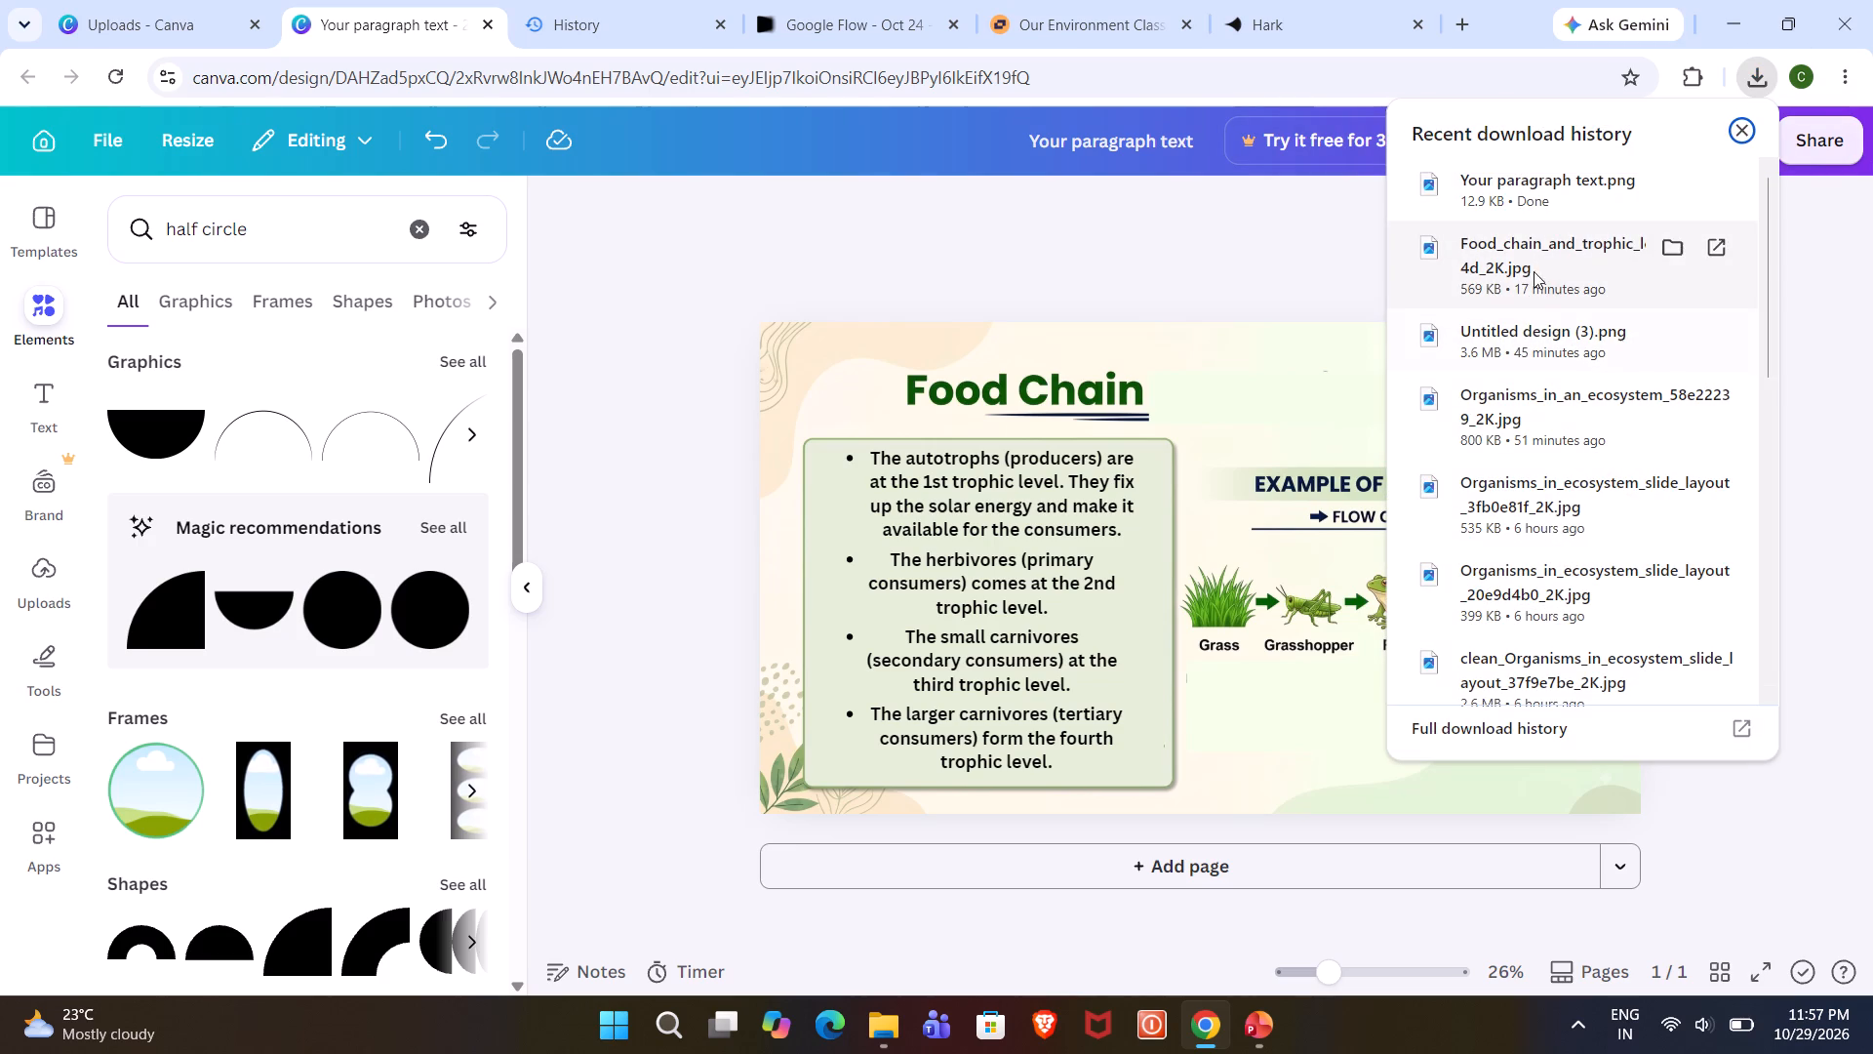
left_click_drag(1535, 196, 1279, 366)
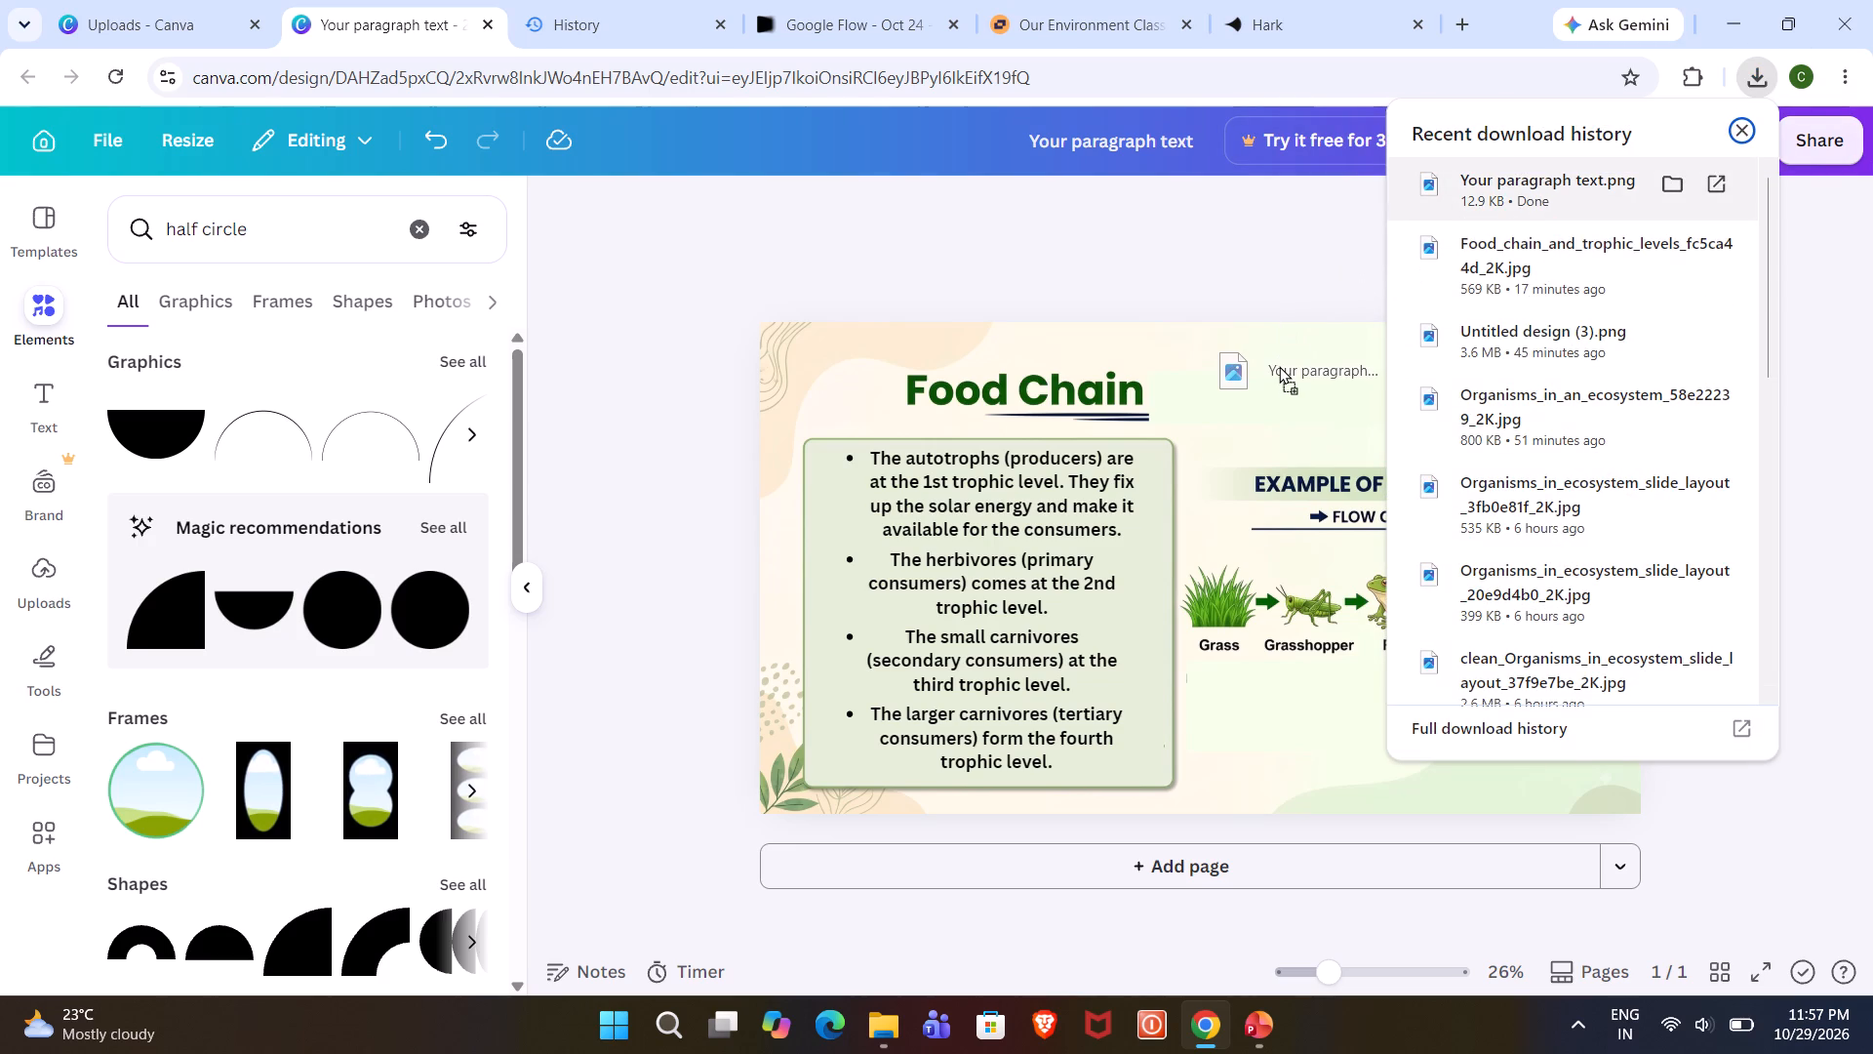
left_click_drag(1279, 366, 1278, 366)
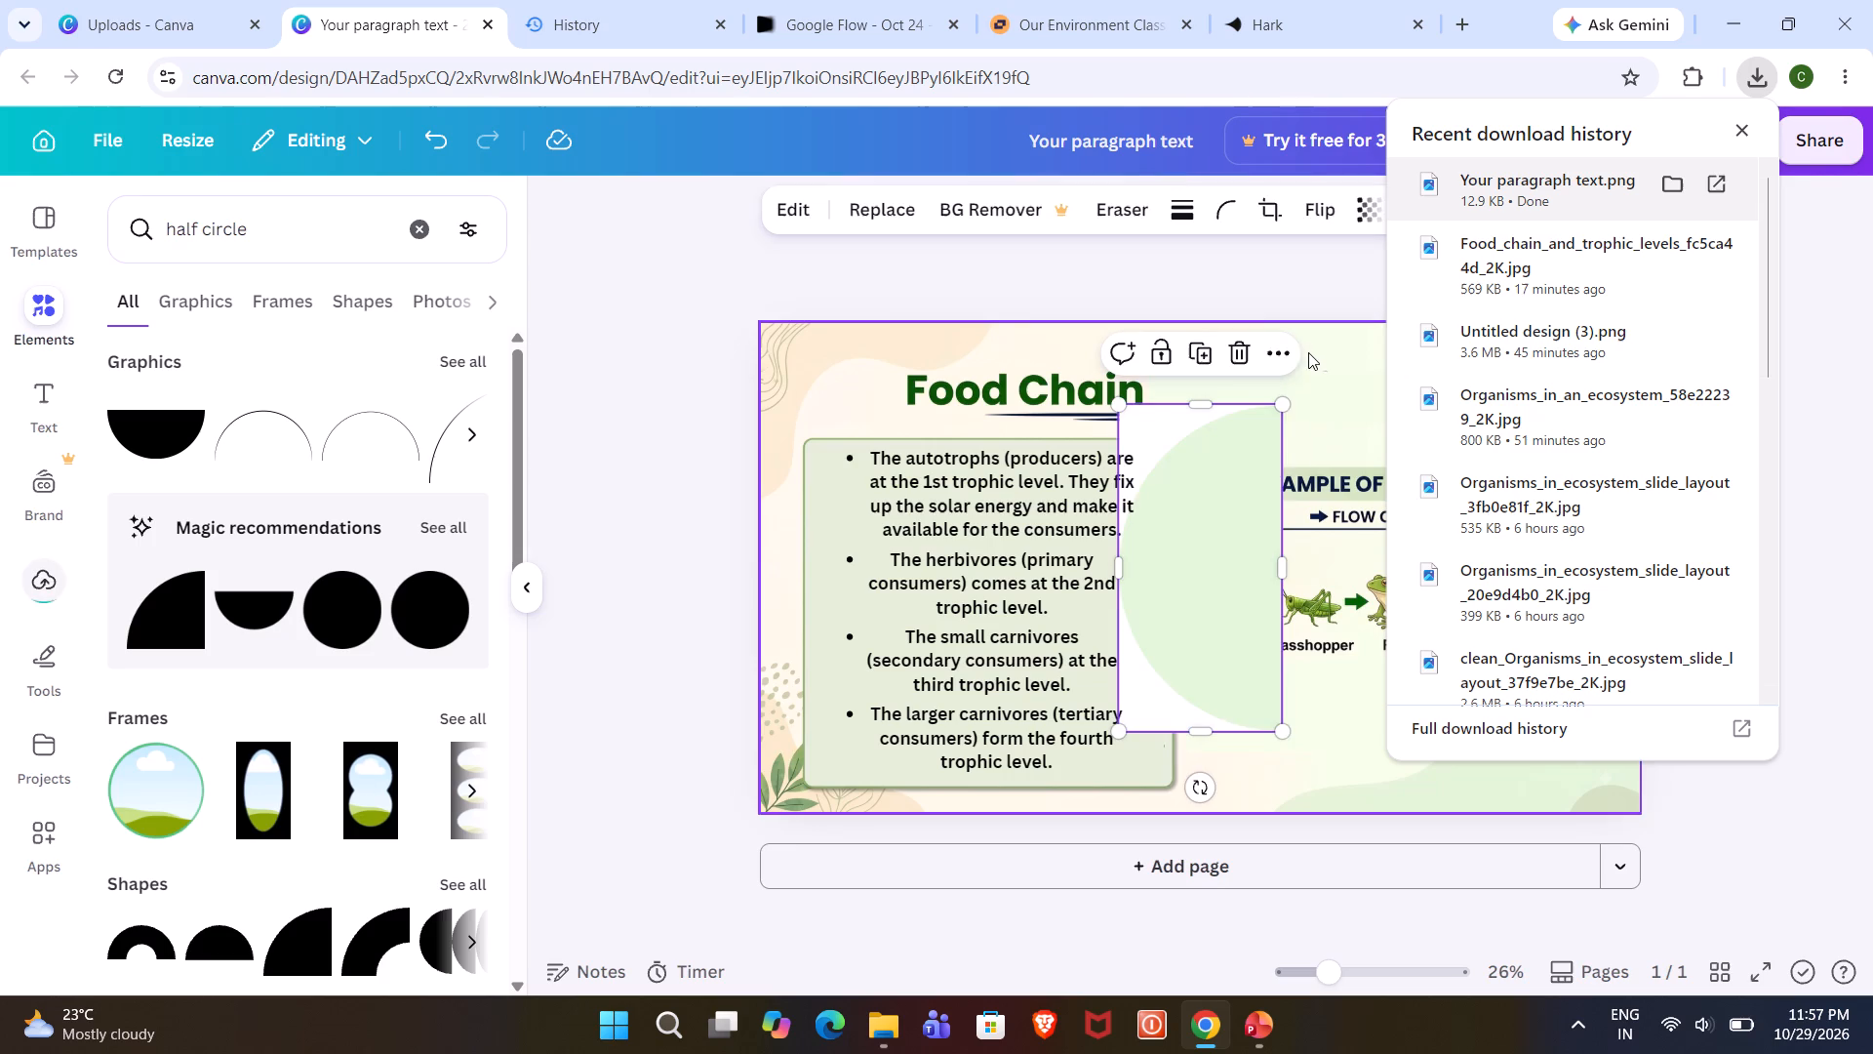
left_click_drag(1198, 407, 1225, 564)
Move the cropped half circle image below the Snake and Eagle labels to cover the pale block near the slide's lower right corner.
left_click_drag(1191, 634, 1567, 760)
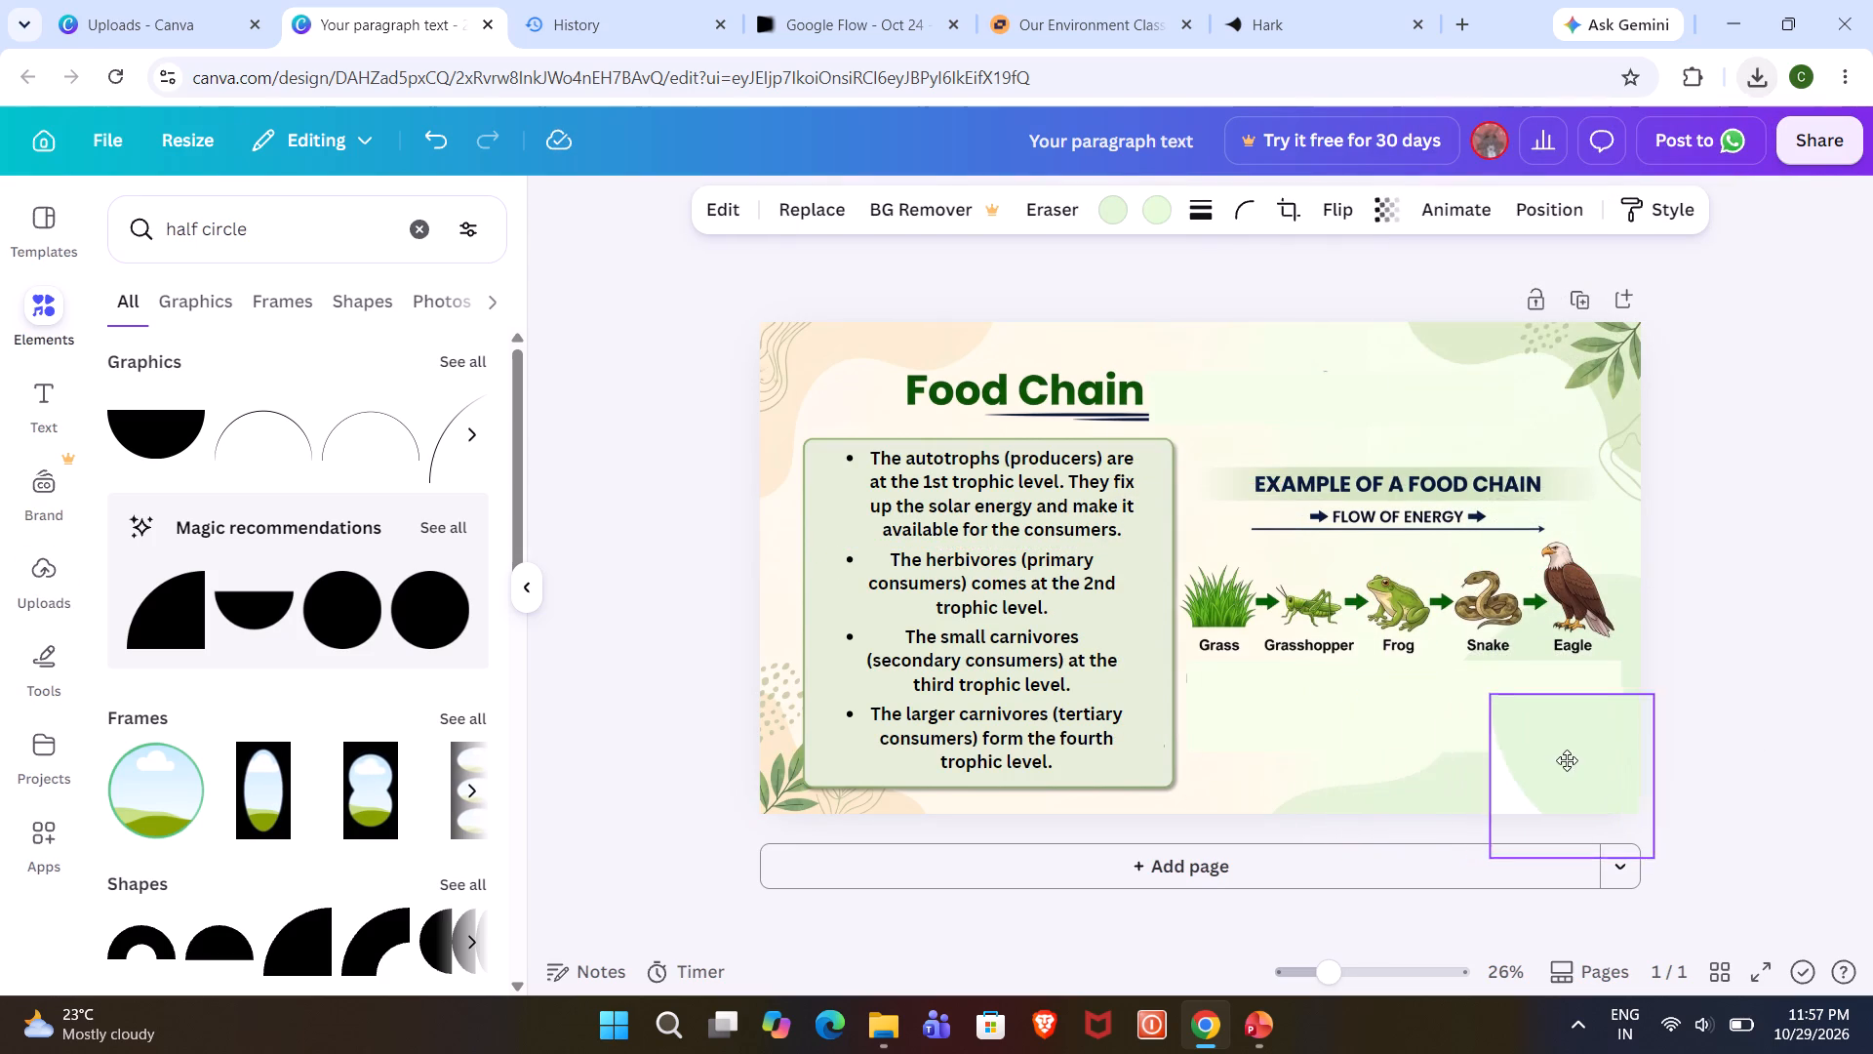
left_click_drag(1567, 760, 1538, 722)
left_click(1745, 681)
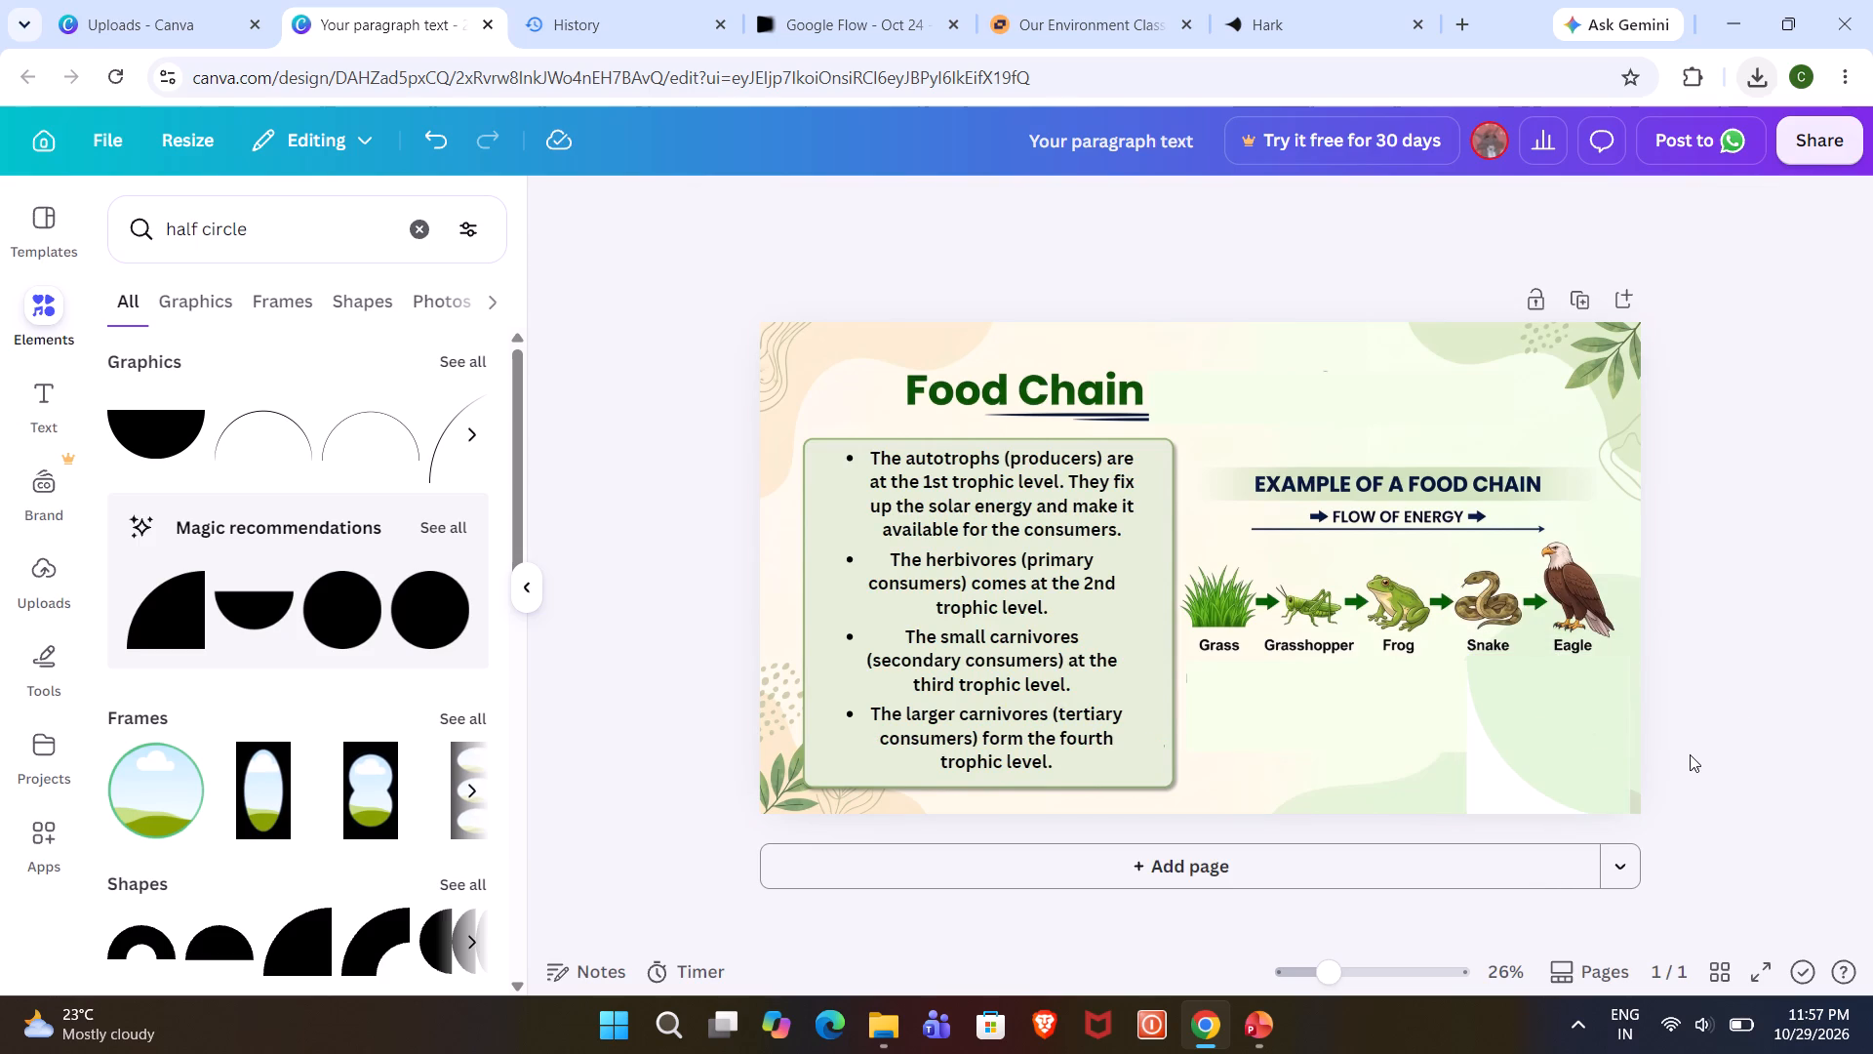
left_click(1572, 715)
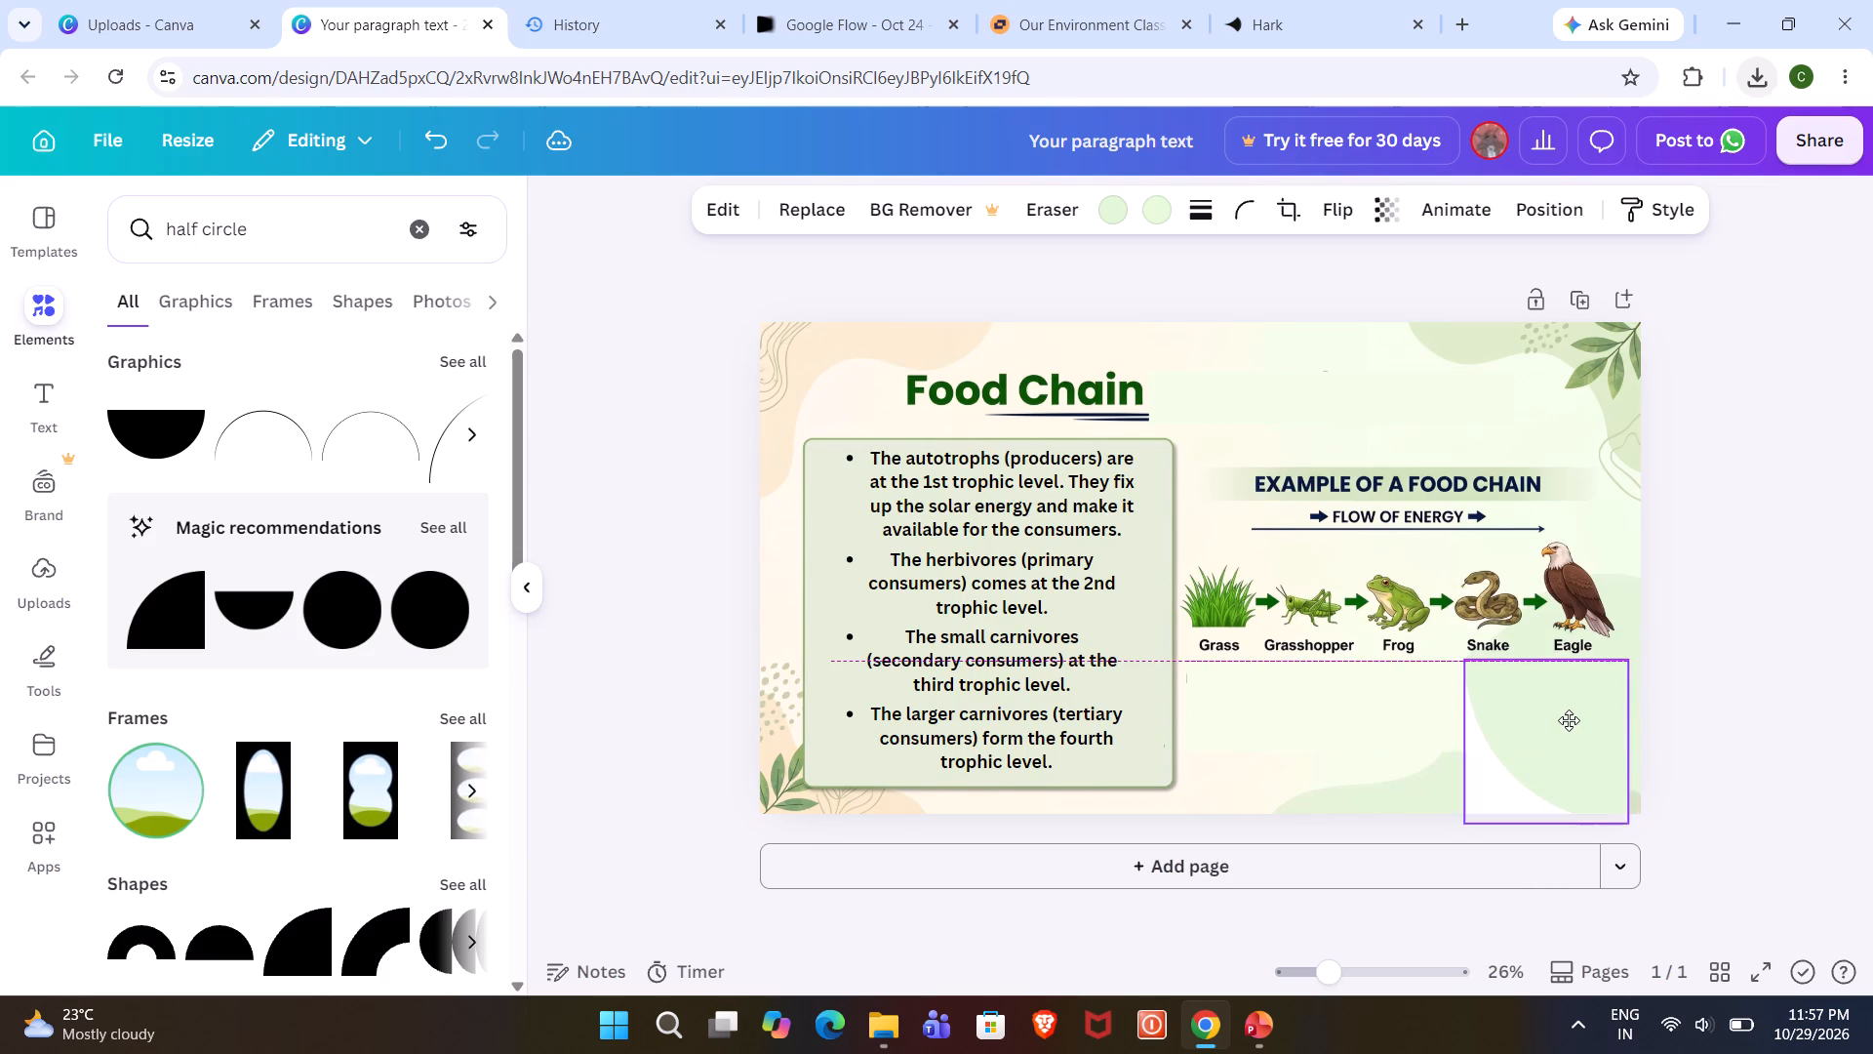
left_click(1752, 675)
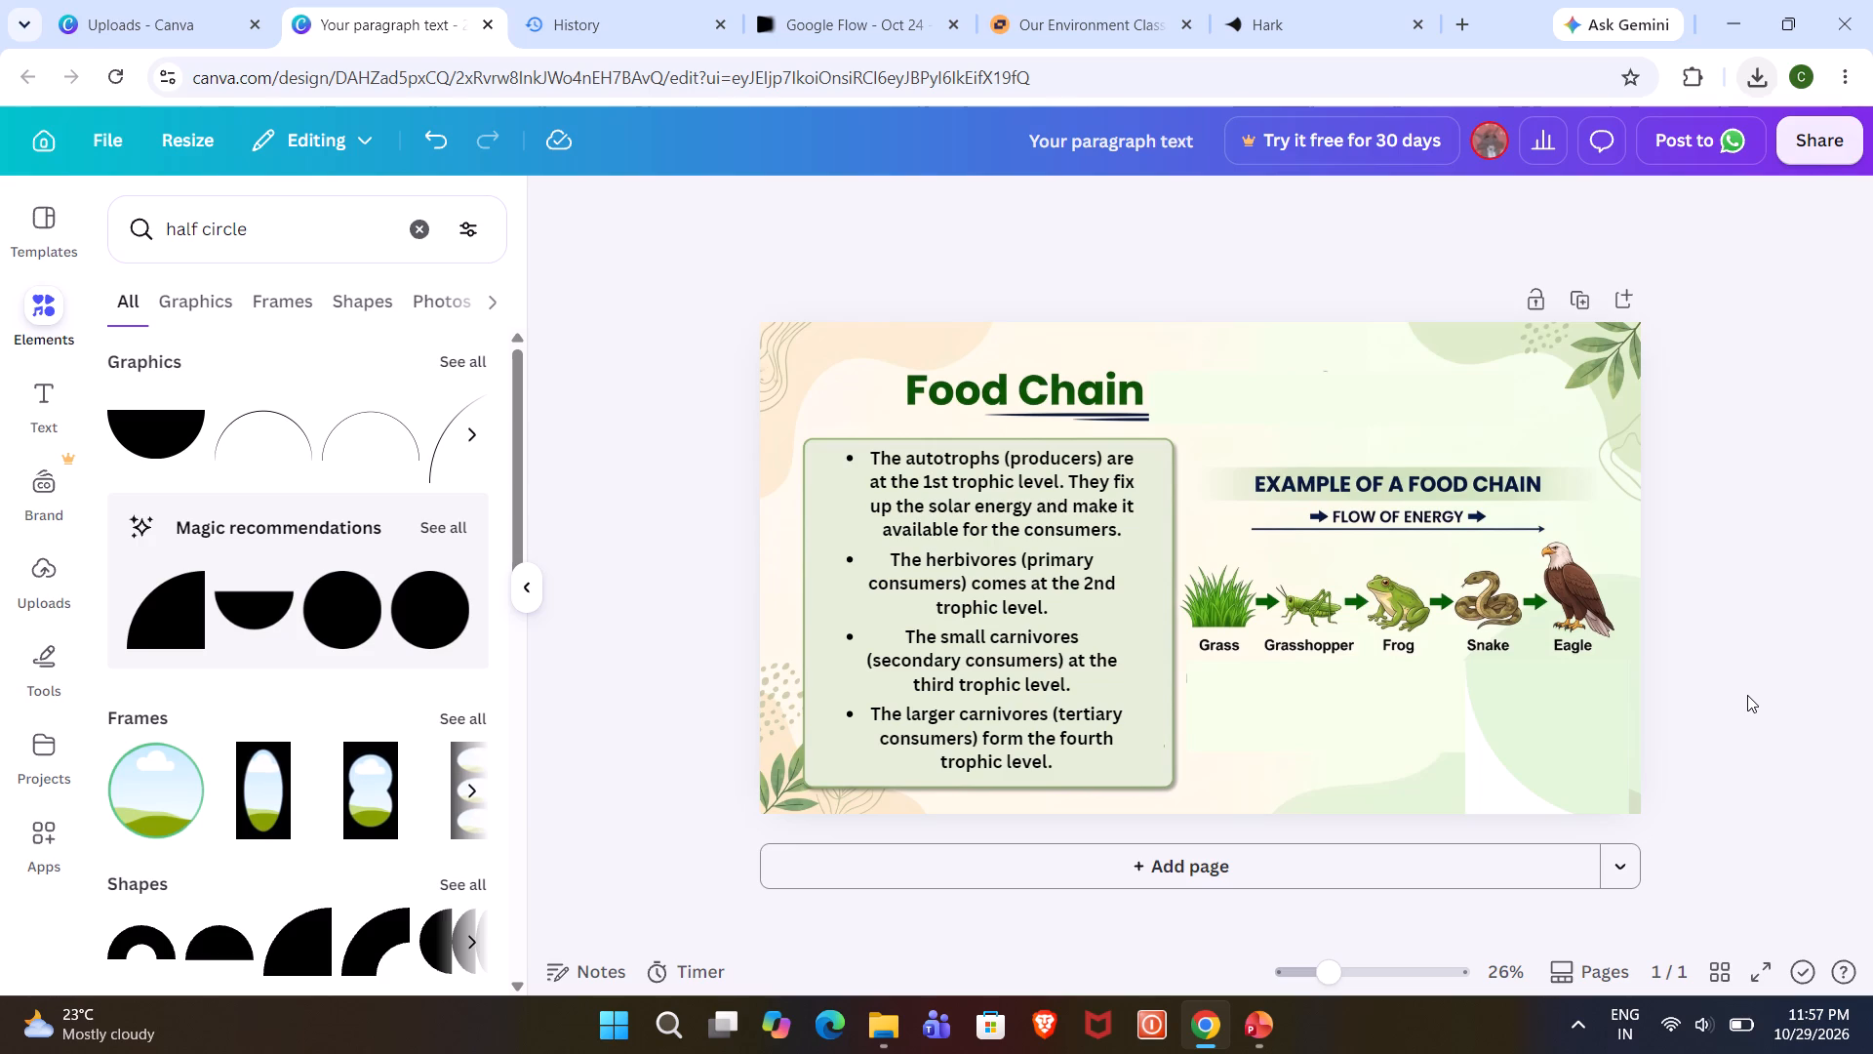
left_click(1546, 733)
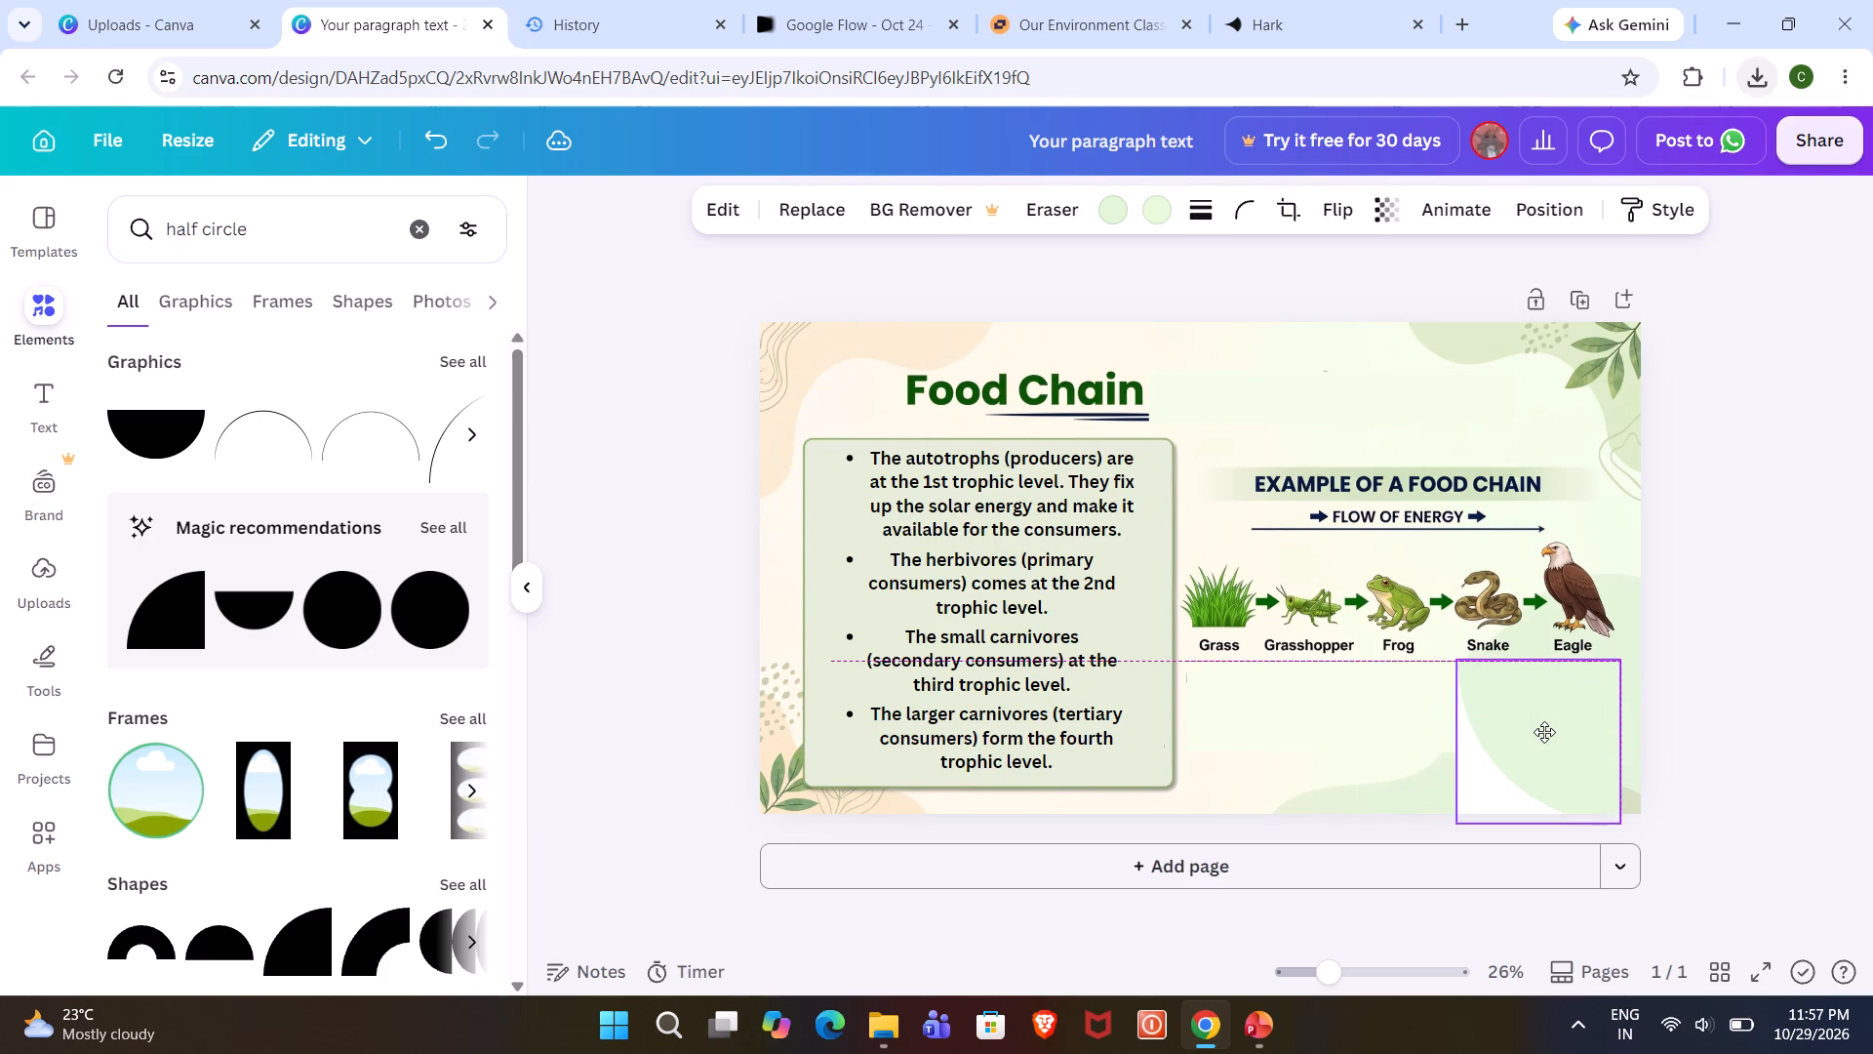
left_click(1776, 654)
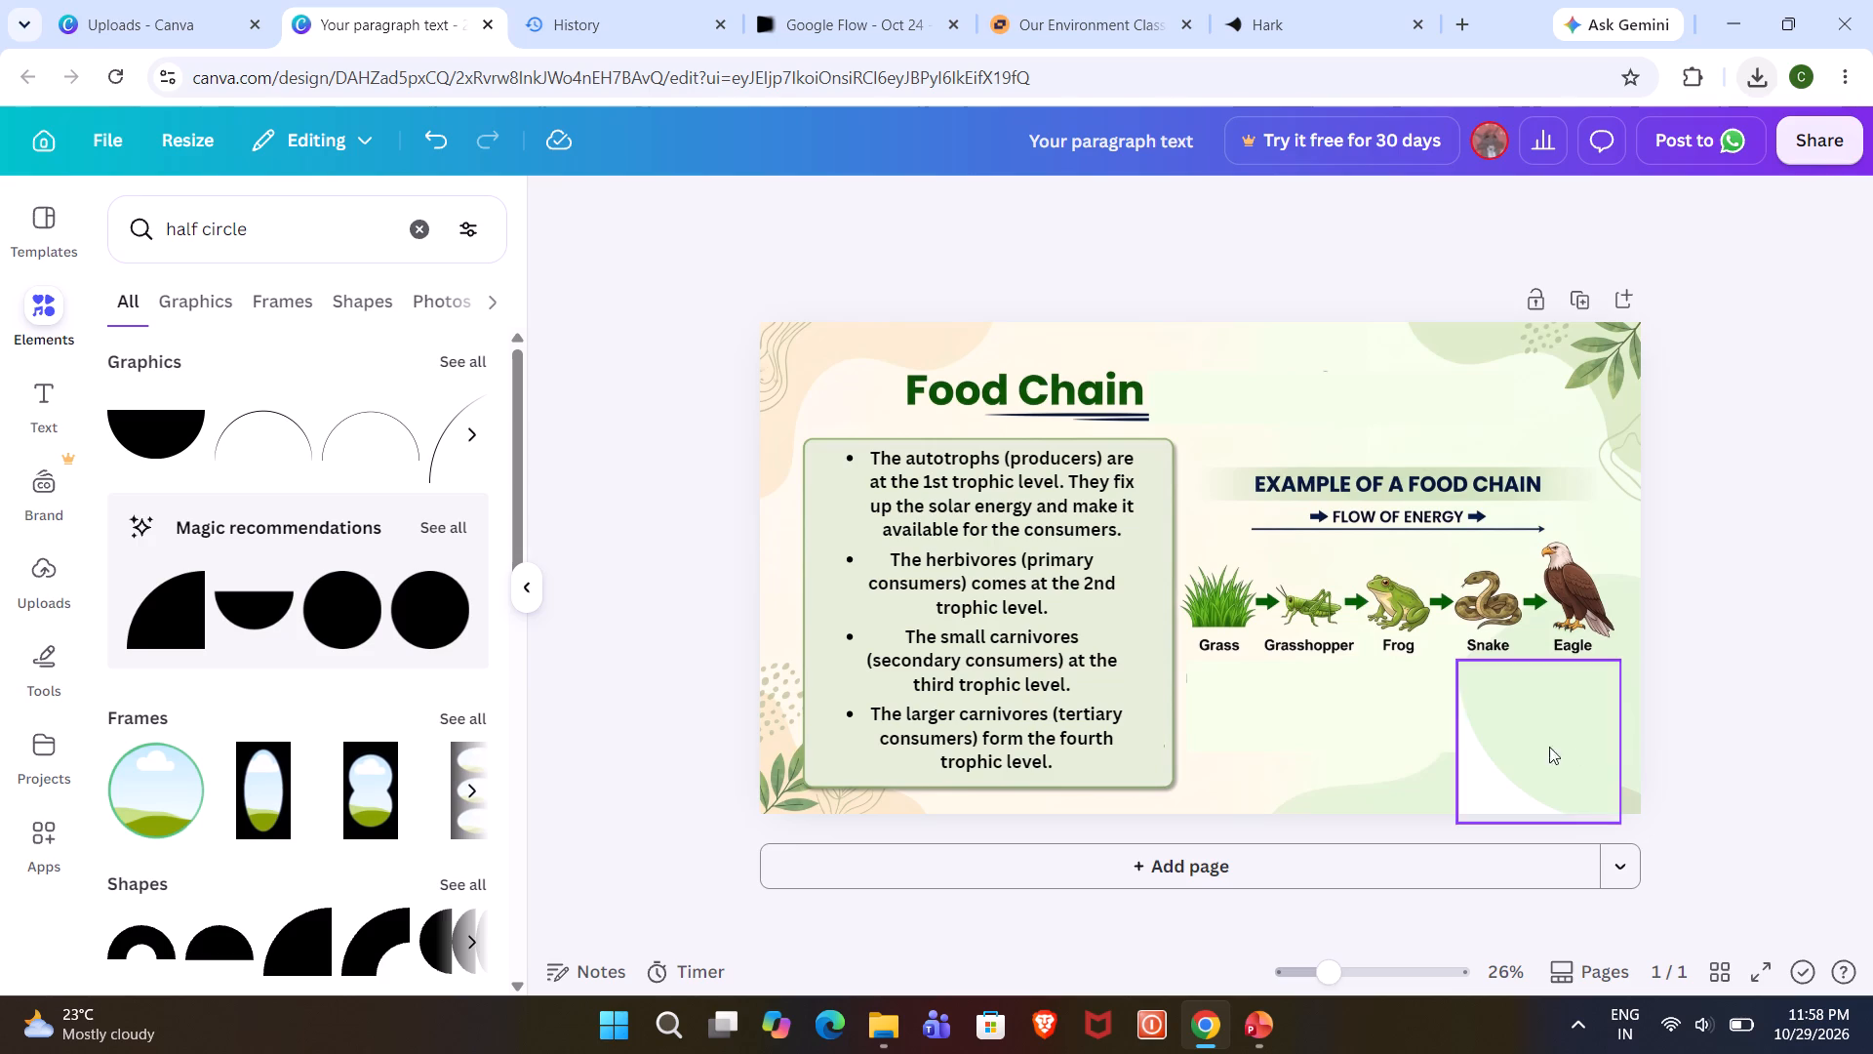
left_click(1872, 588)
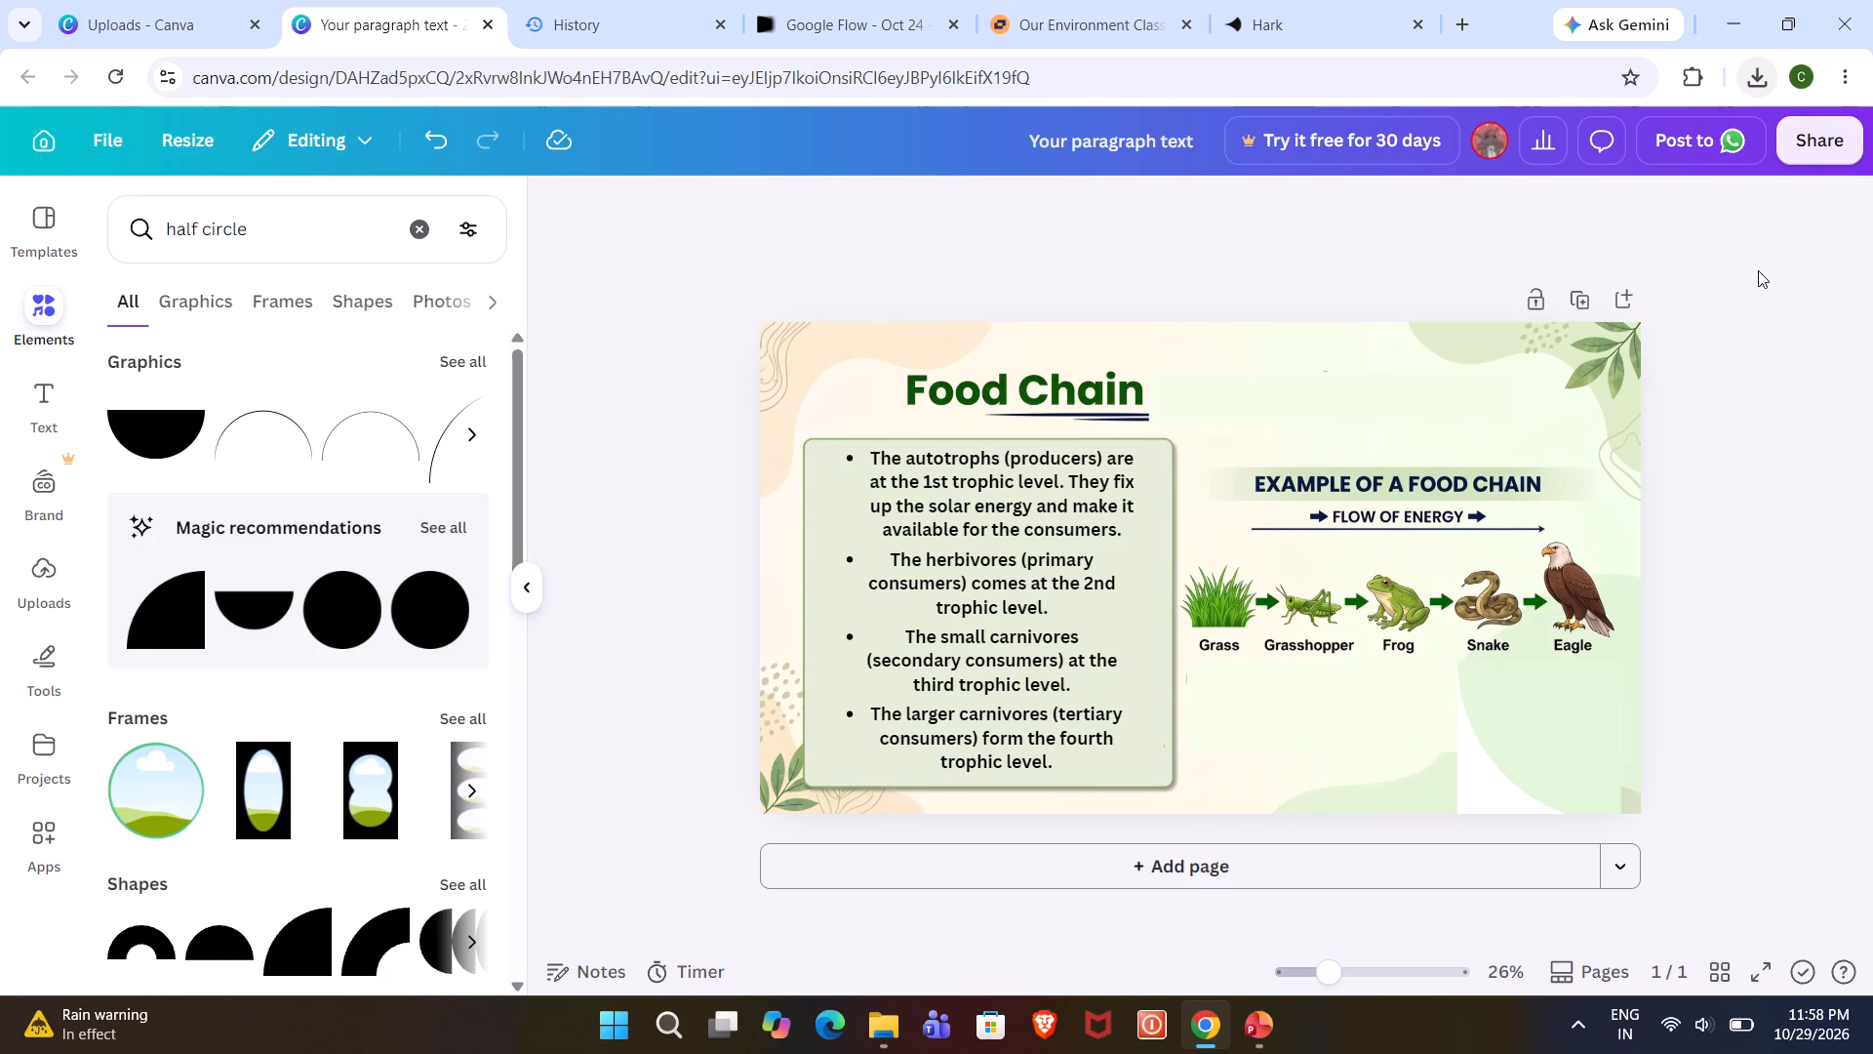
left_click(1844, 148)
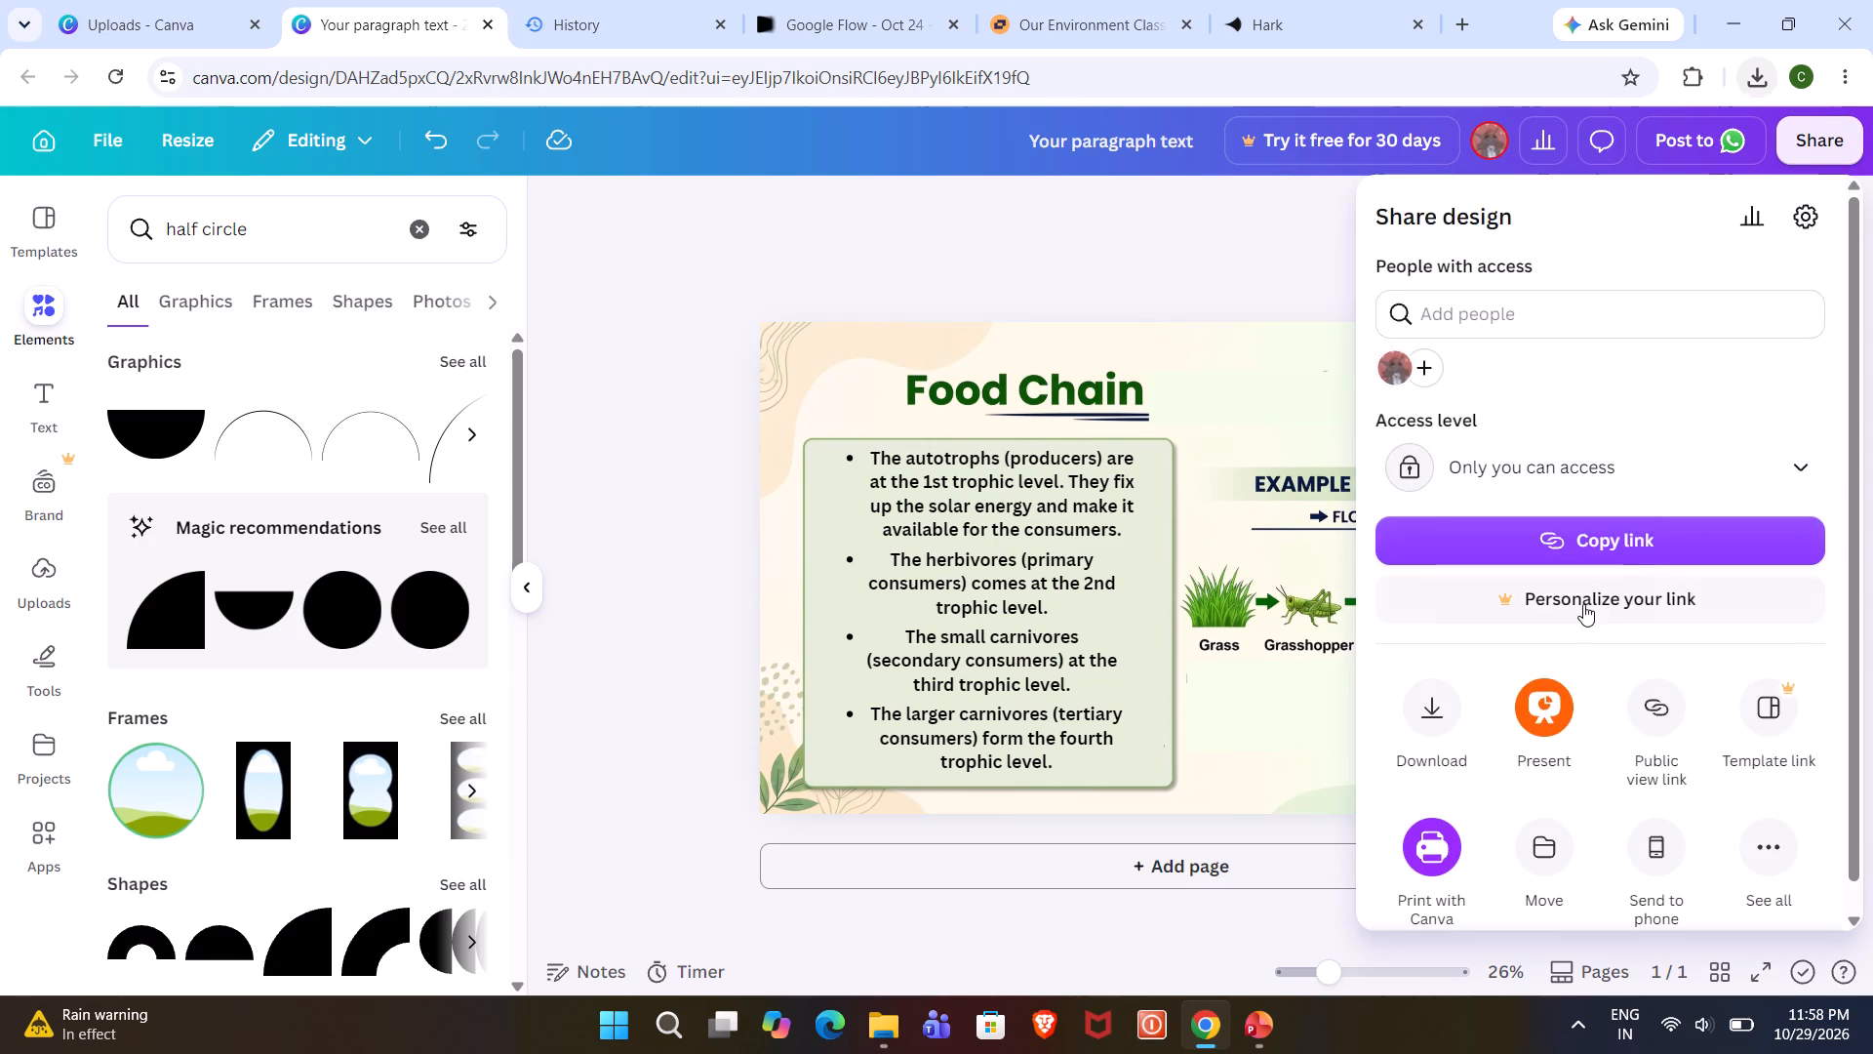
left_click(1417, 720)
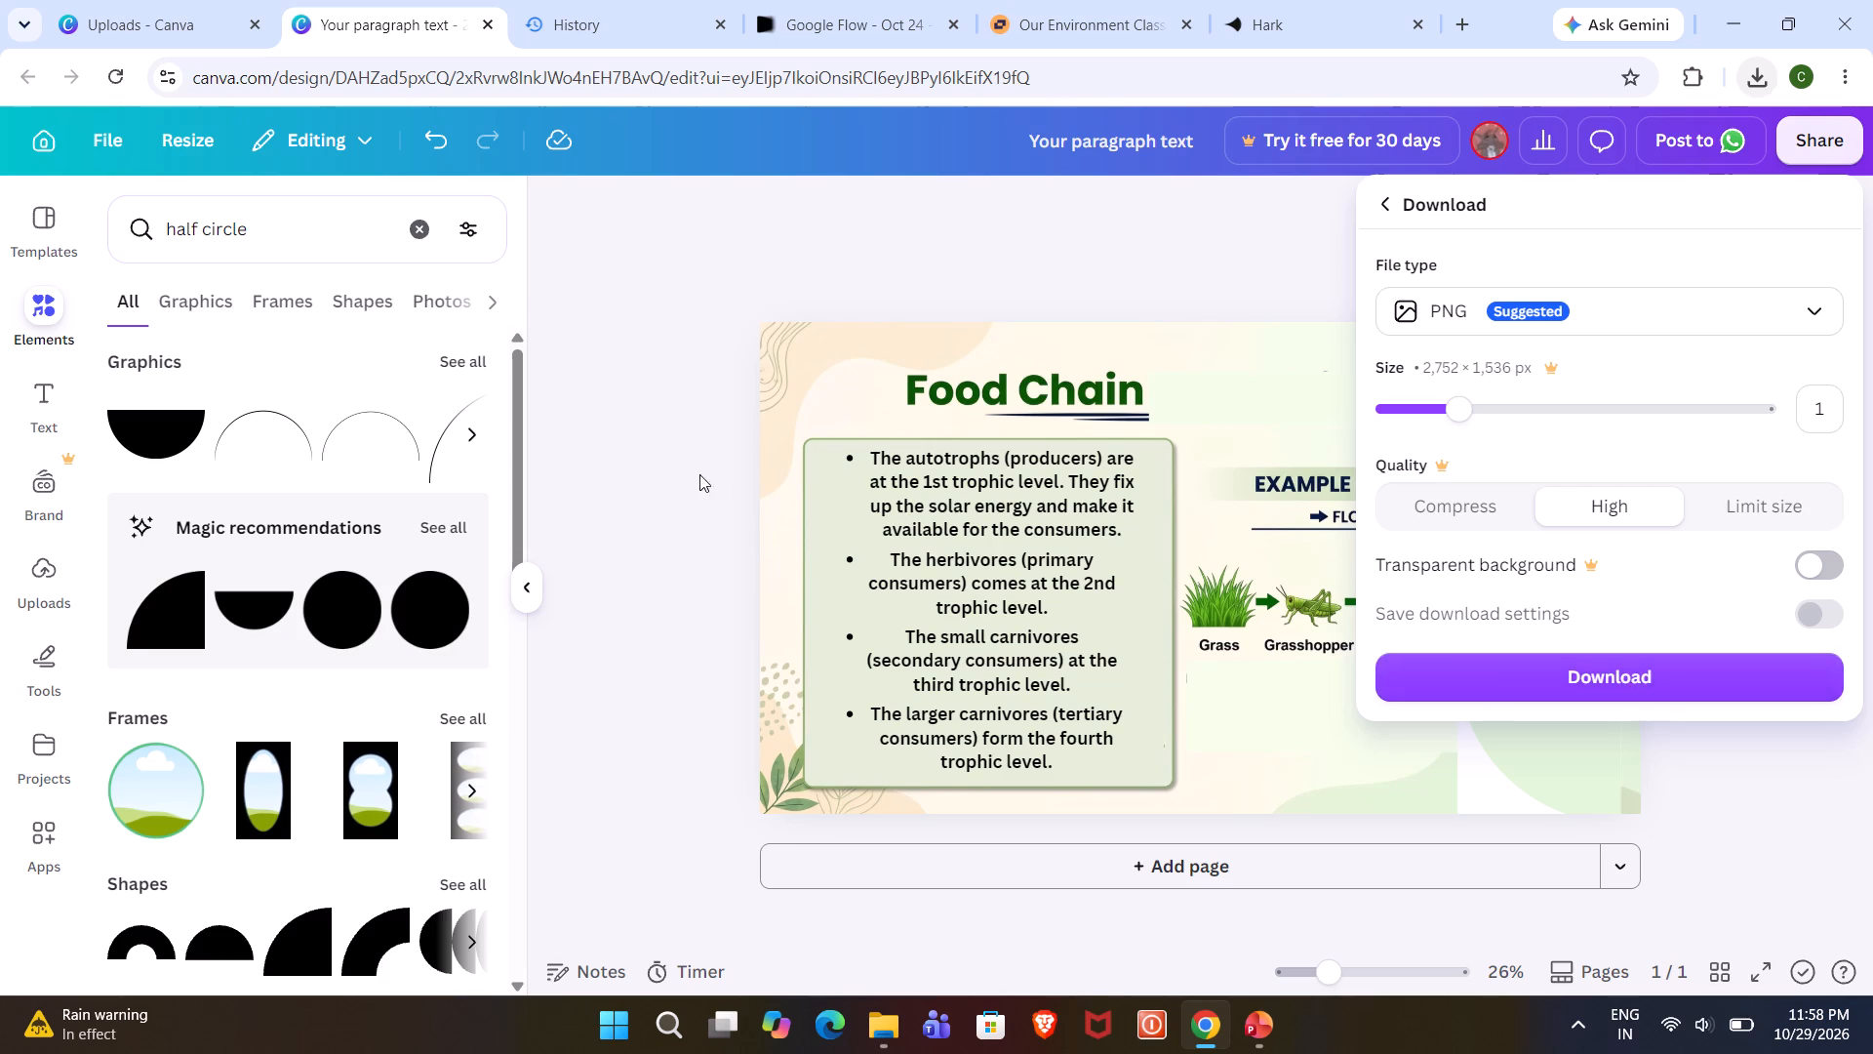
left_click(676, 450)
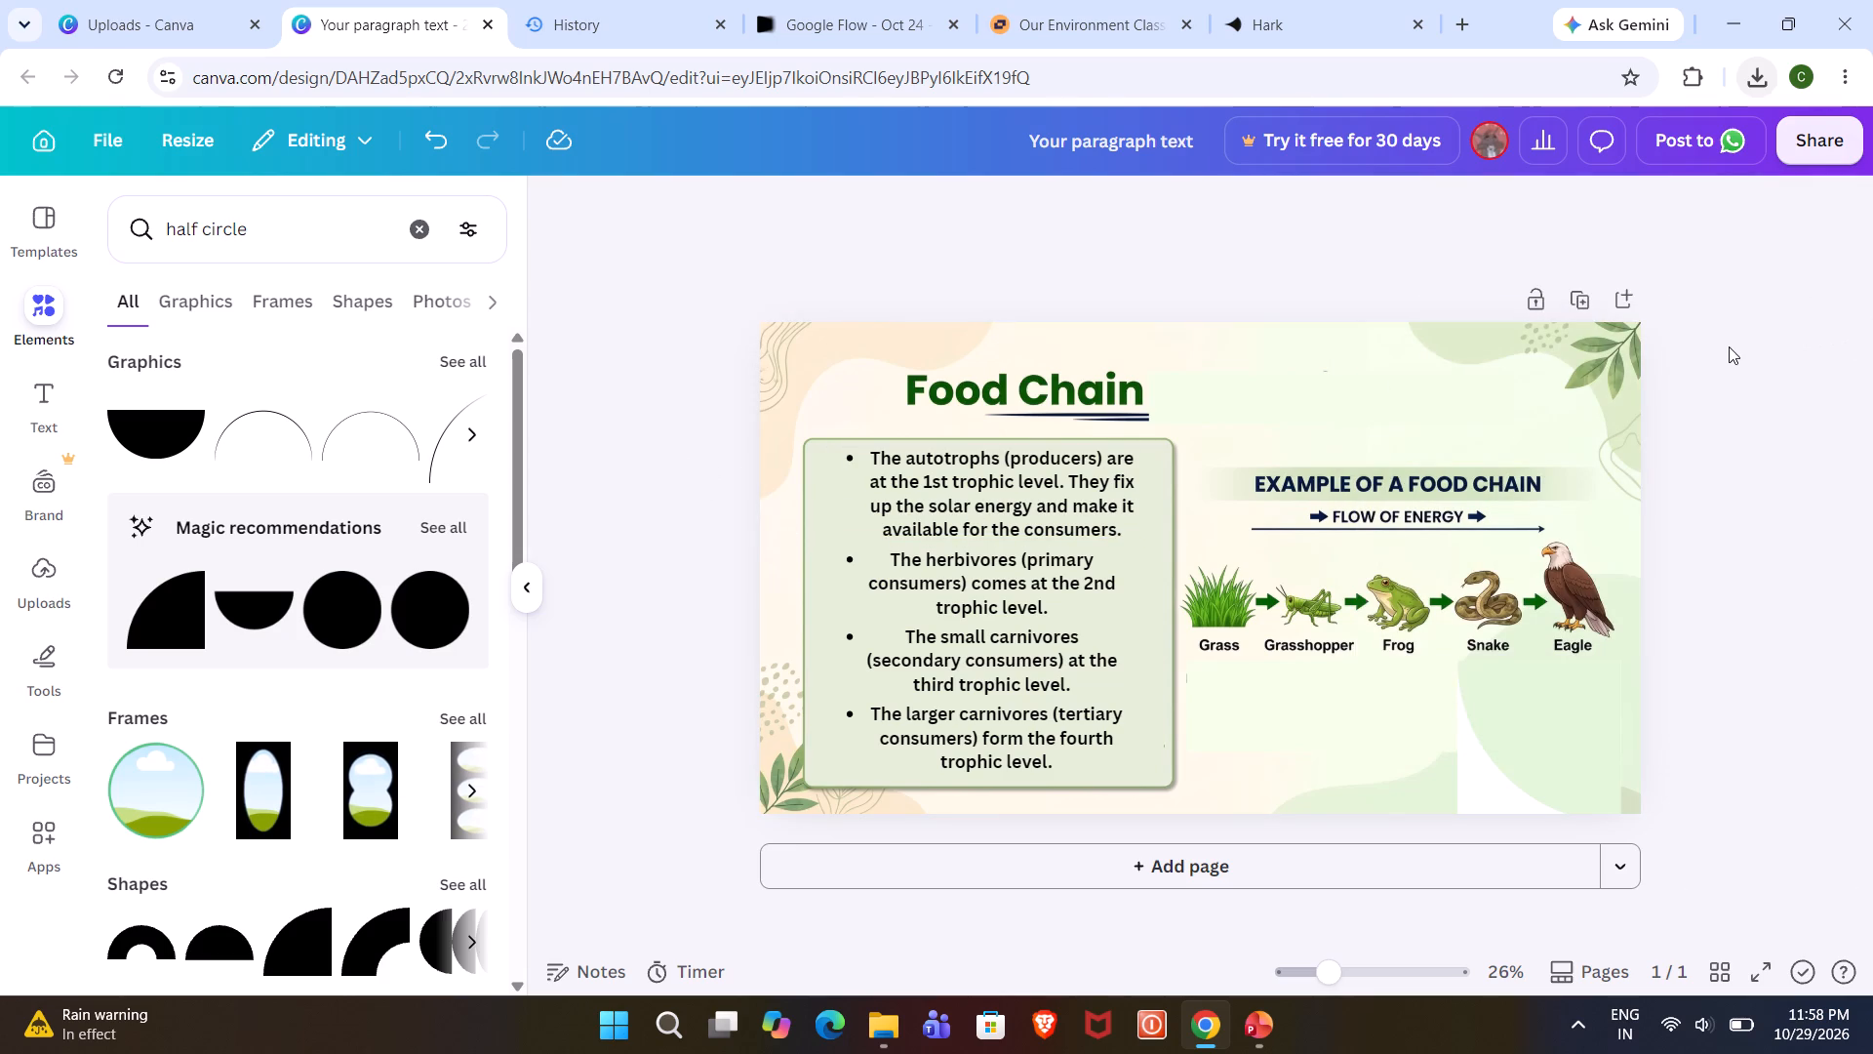
Download the finished Food Chain slide as a high-quality PNG.
left_click(1811, 147)
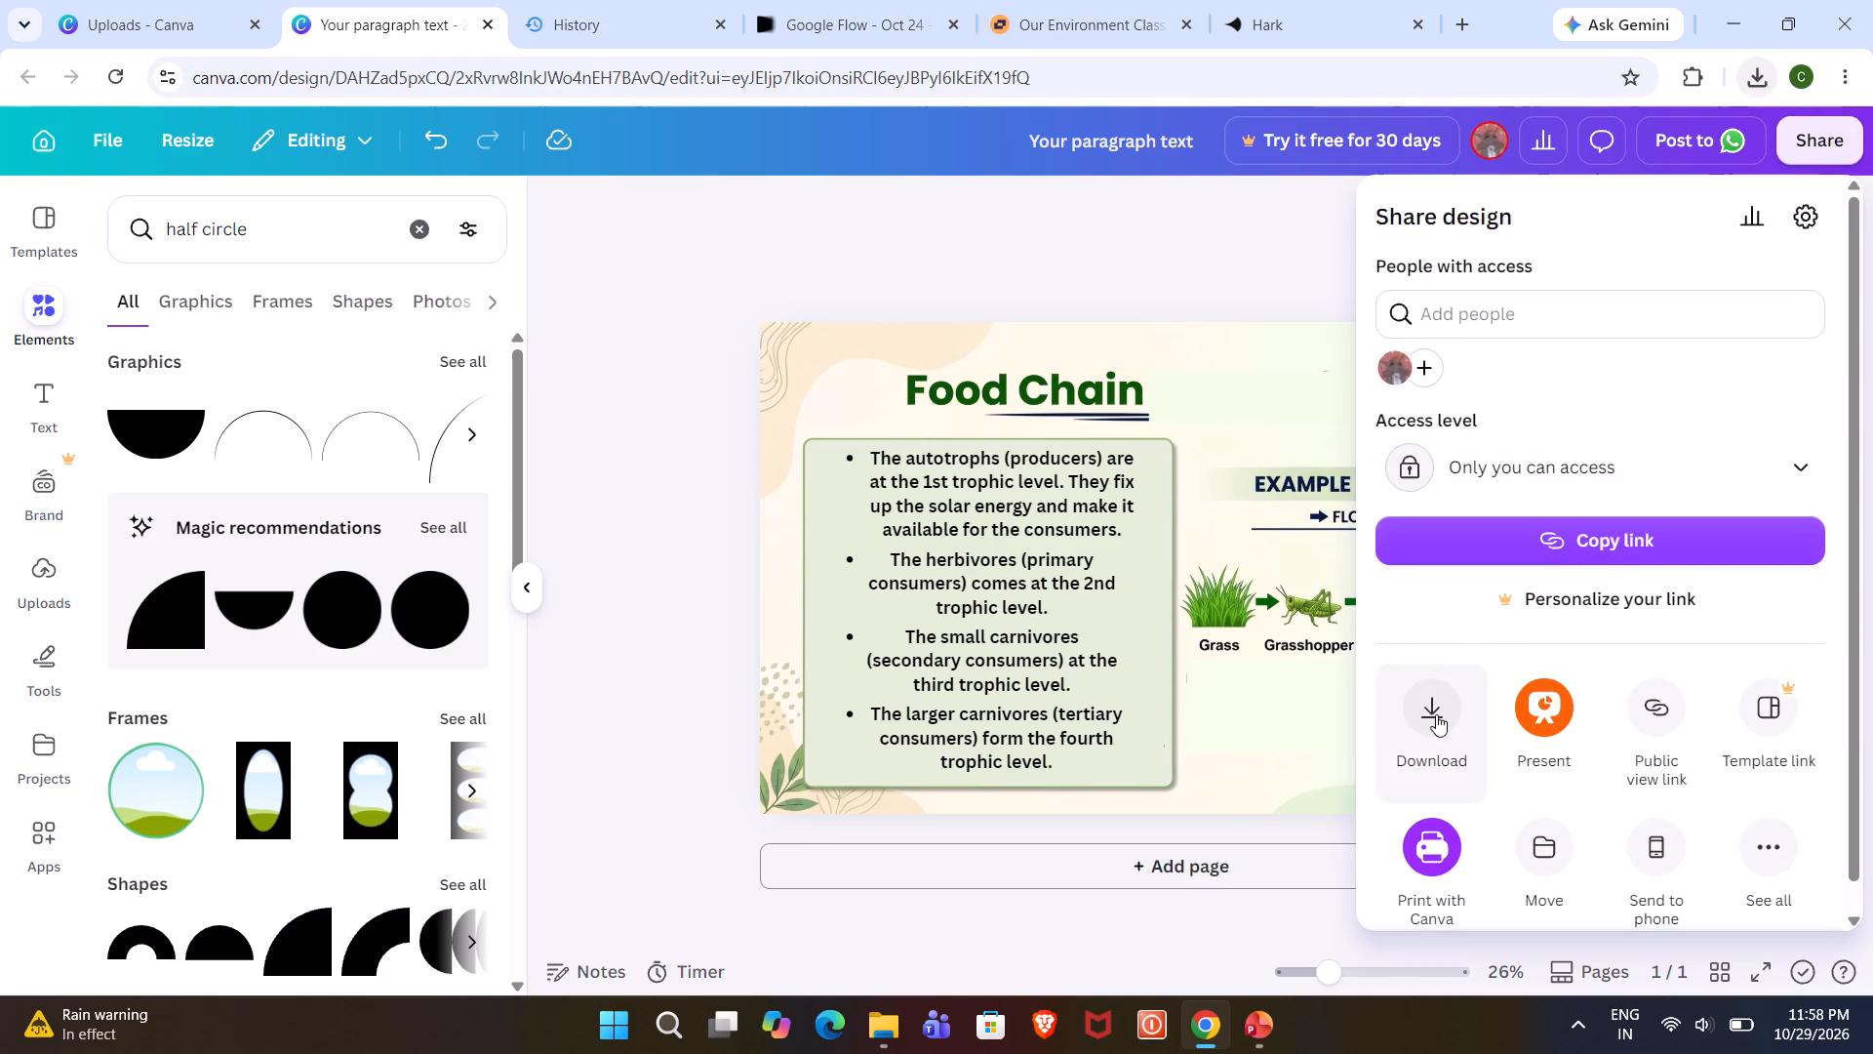
left_click(1435, 715)
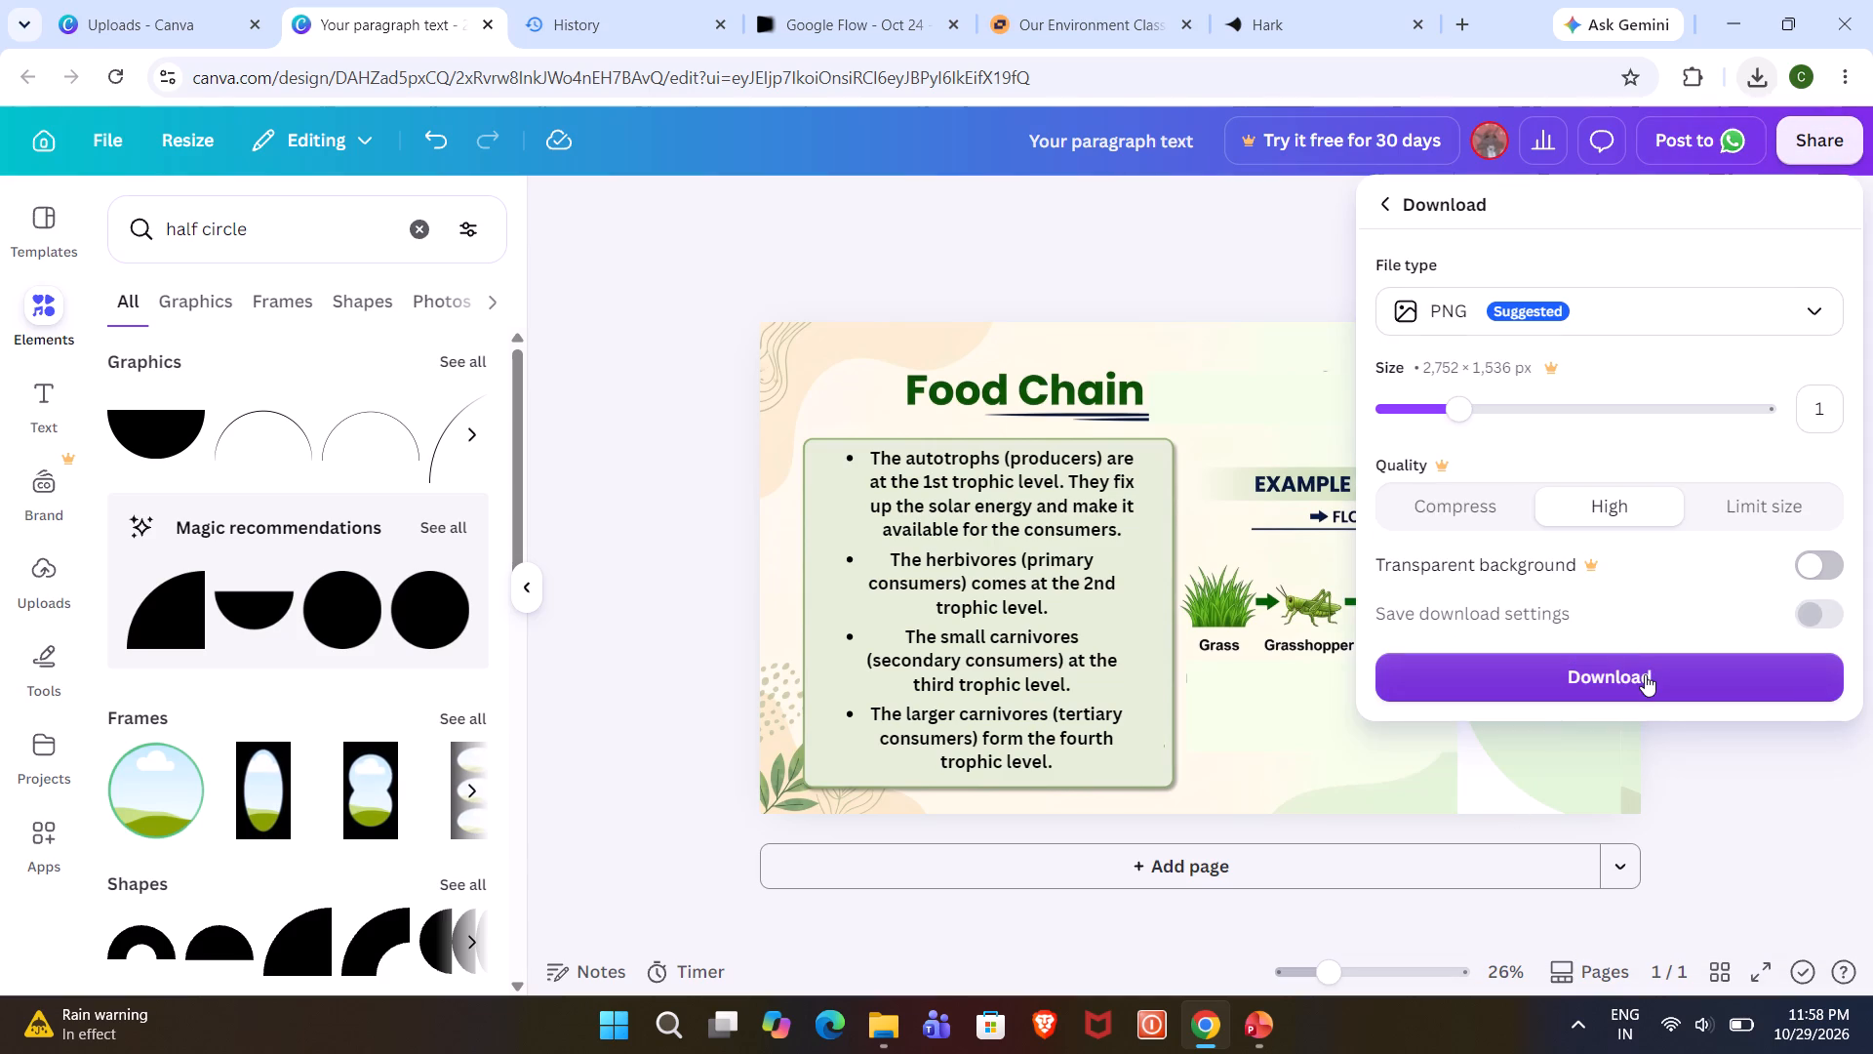
left_click(1645, 674)
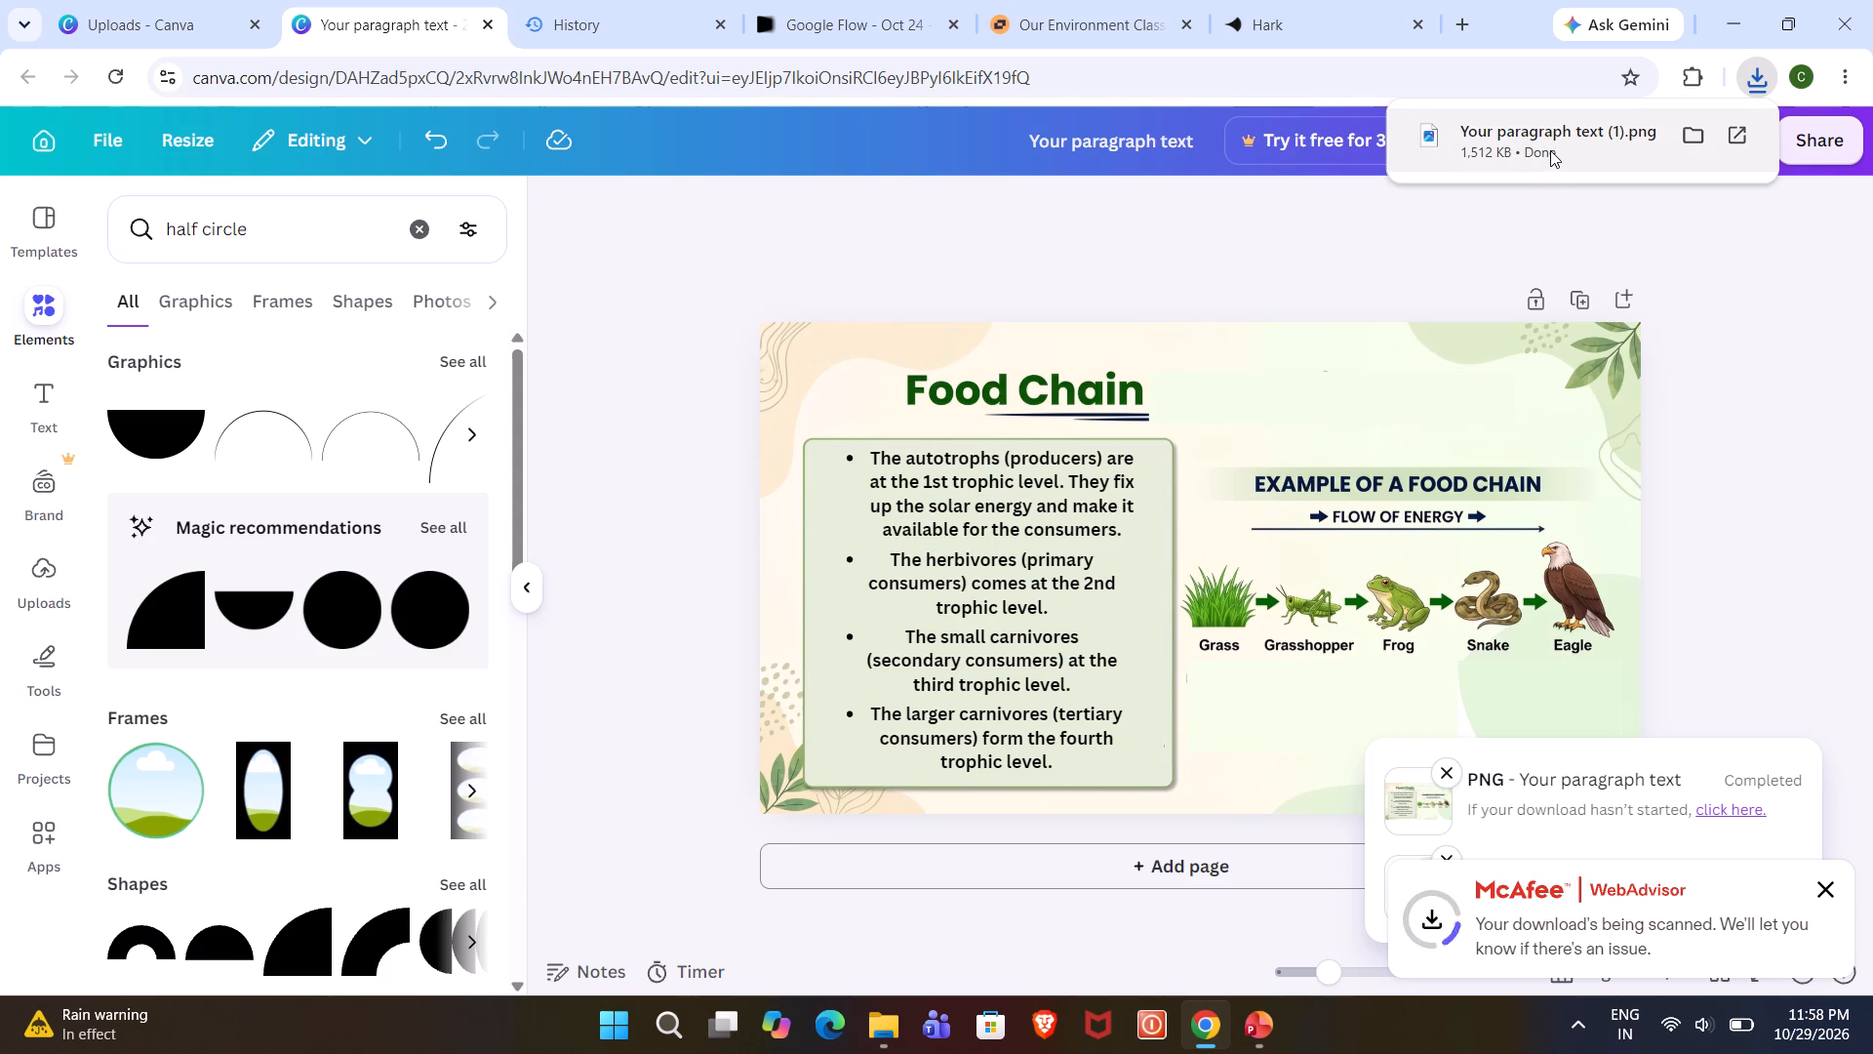
Switch to PowerPoint and place the downloaded "Your paragraph text (1).png" on the empty slide 7.
left_click_drag(1550, 142, 1714, 269)
key("alt+Tab")
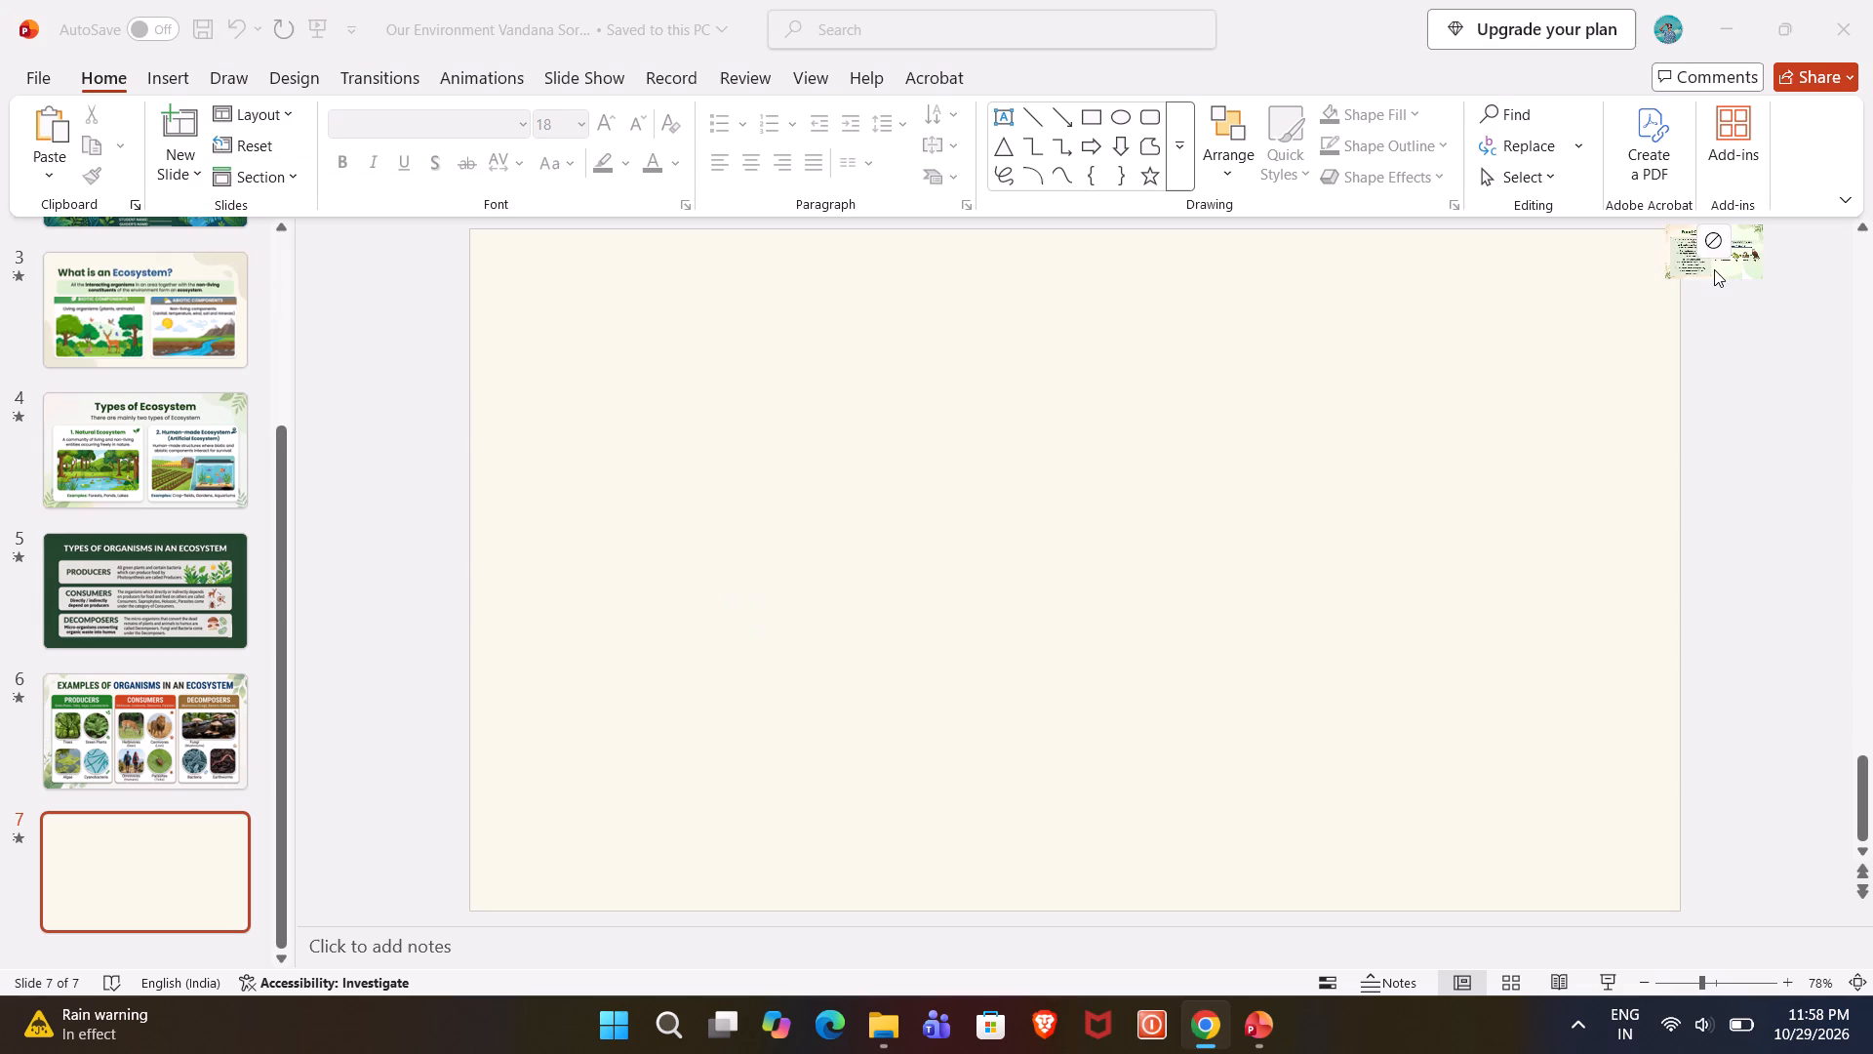
left_click_drag(1714, 269, 993, 552)
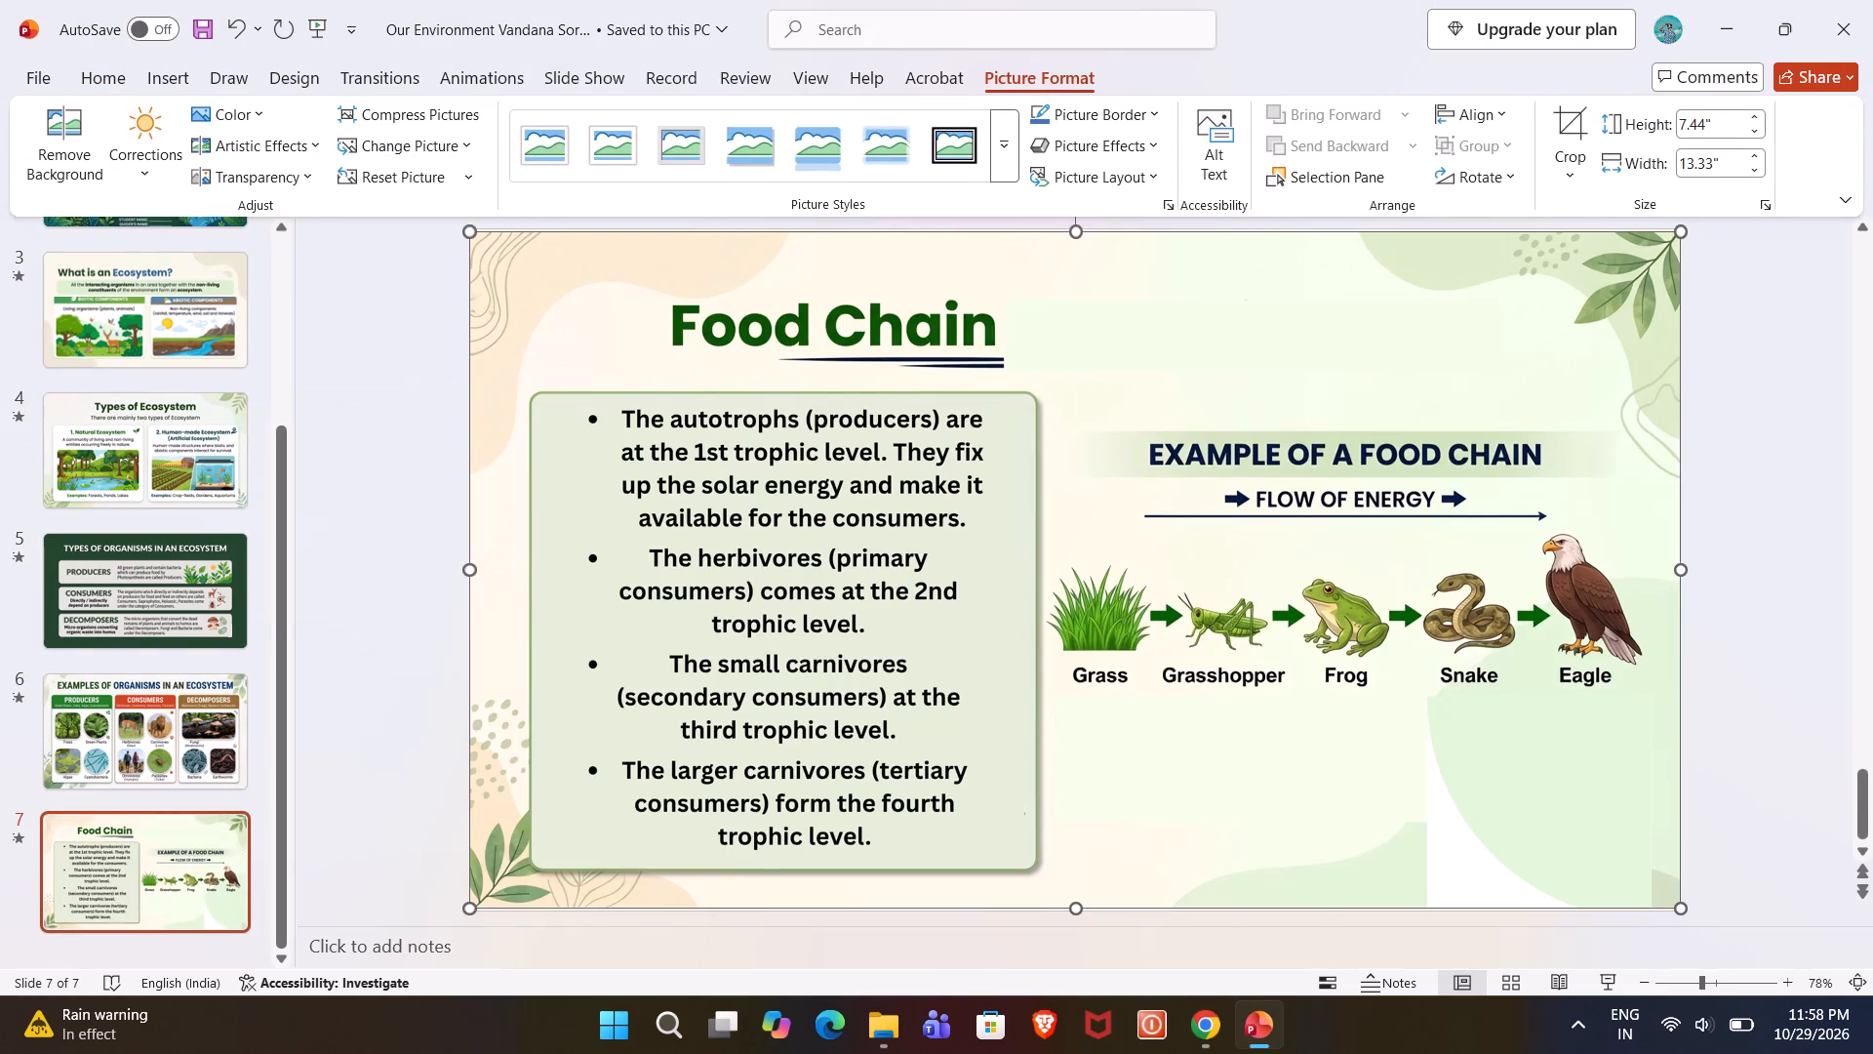
Shift the Food Chain picture slightly upward on slide 7.
left_click(1773, 483)
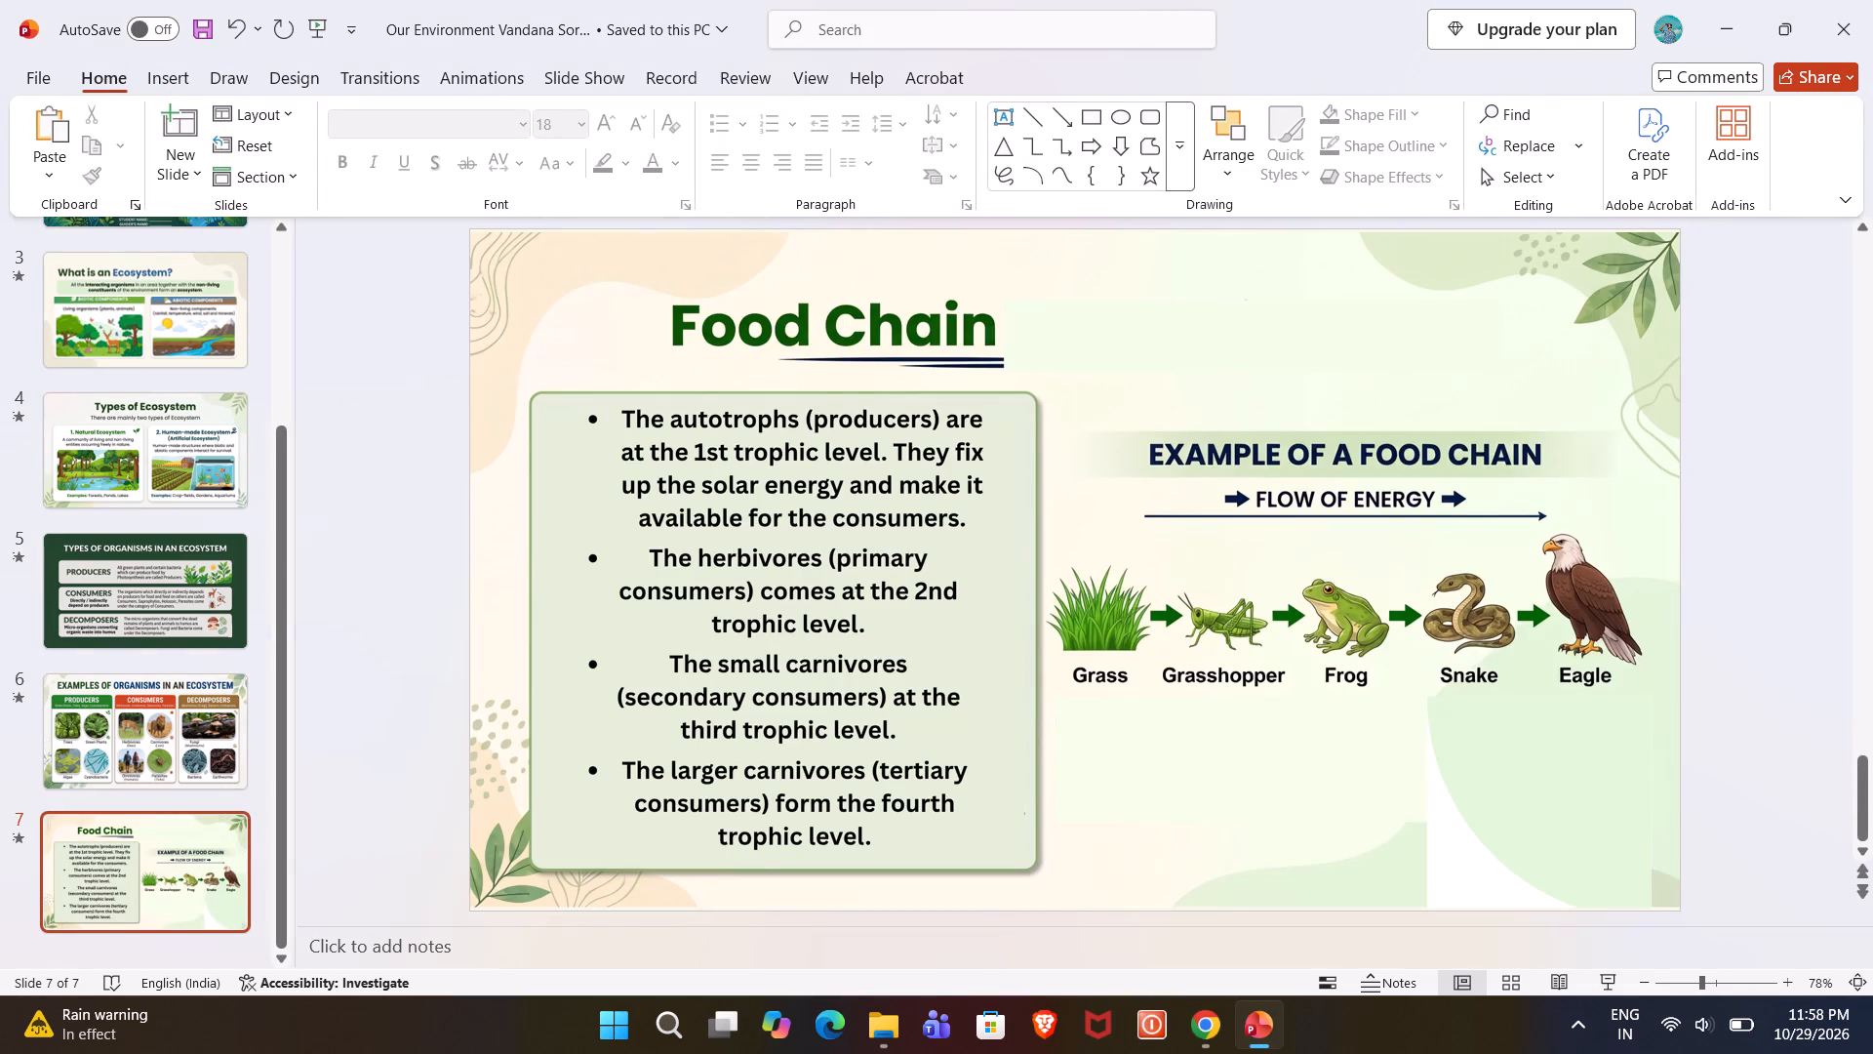
left_click(1168, 389)
left_click(1138, 372)
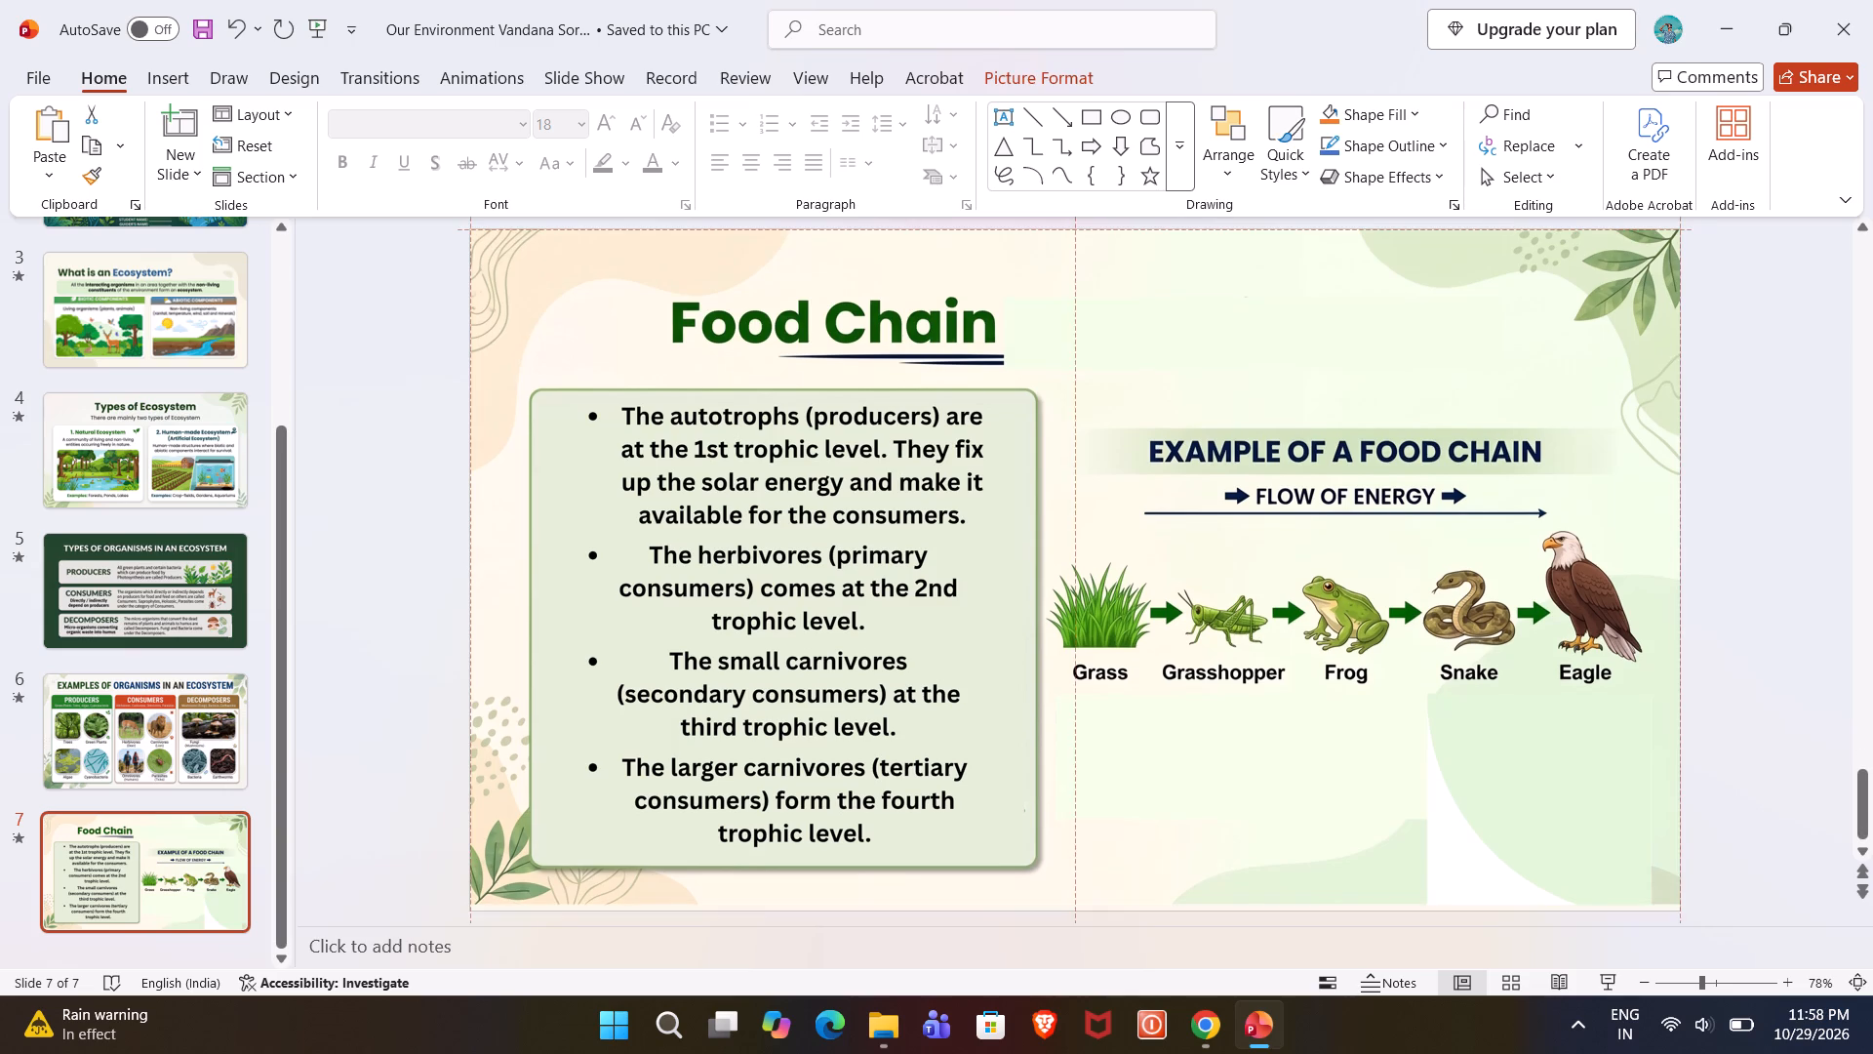
left_click(1741, 411)
Look through slides 4 to 7 in the editing view to examine their content and layout.
scroll(1750, 439, "down", 3)
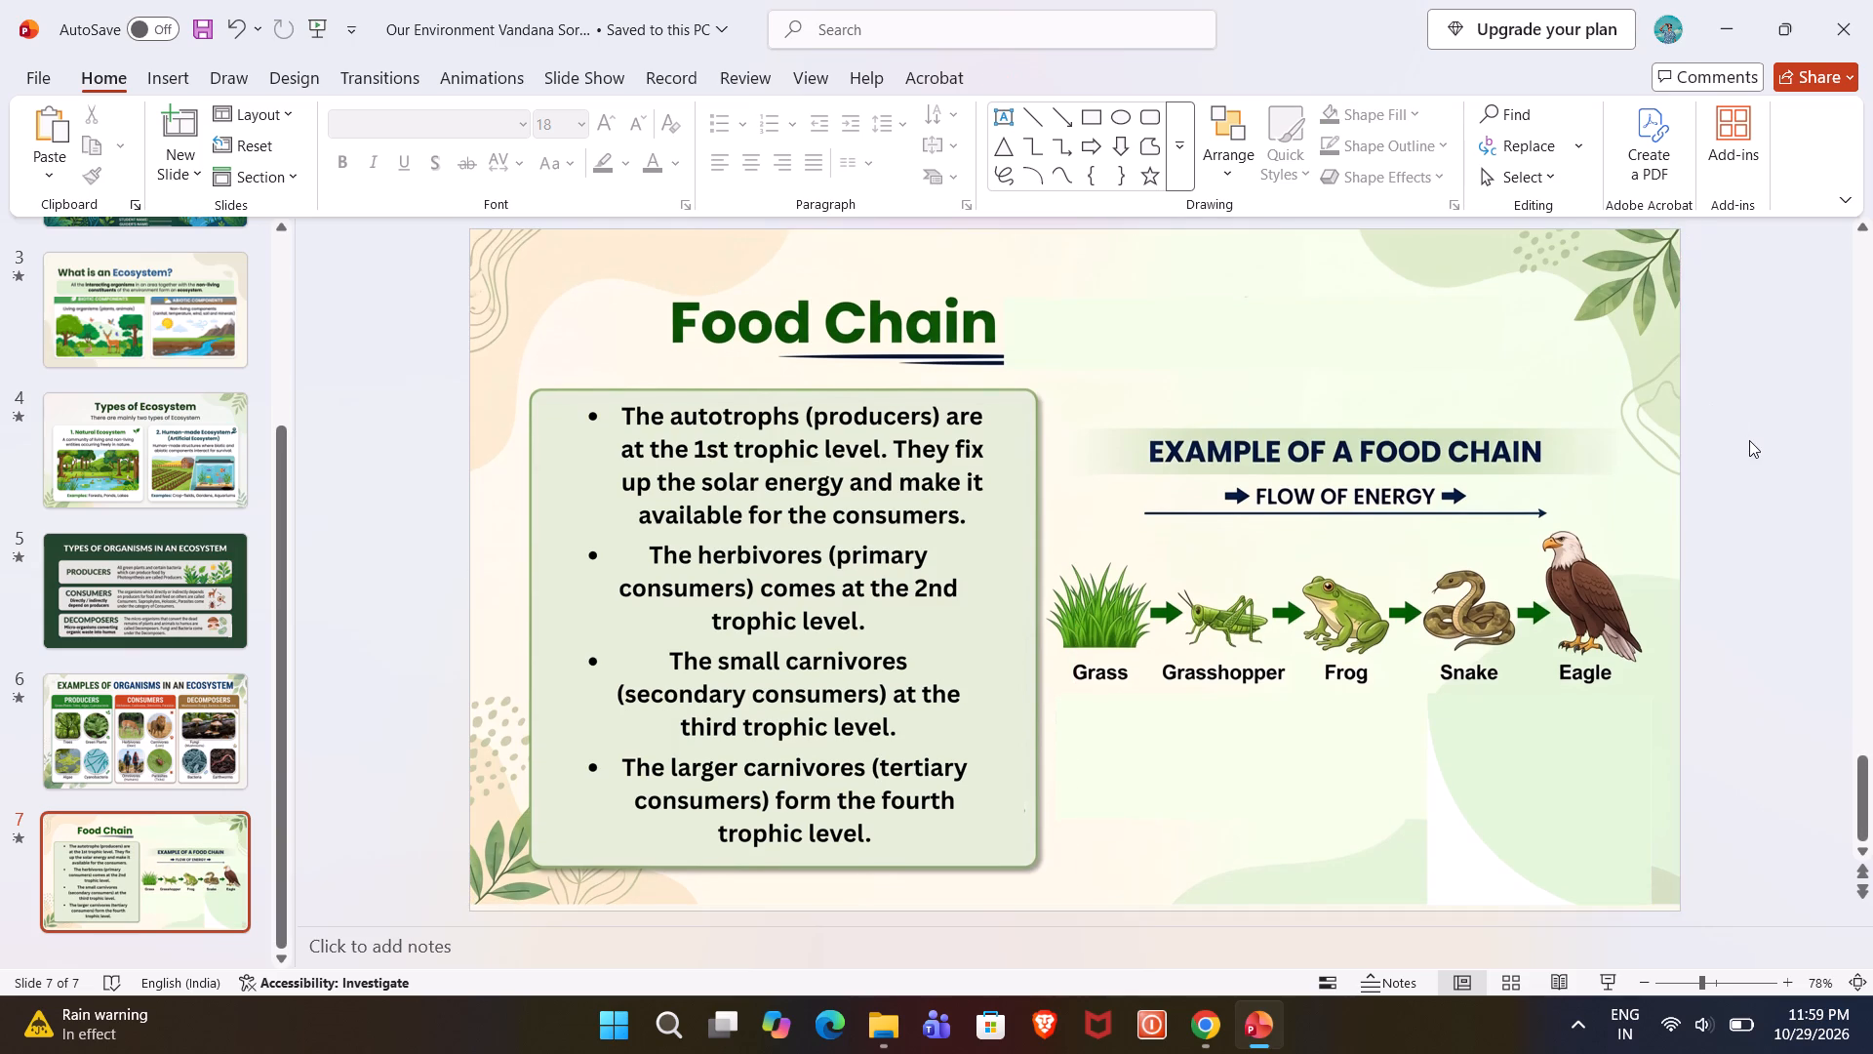
scroll(1749, 440, "up", 2)
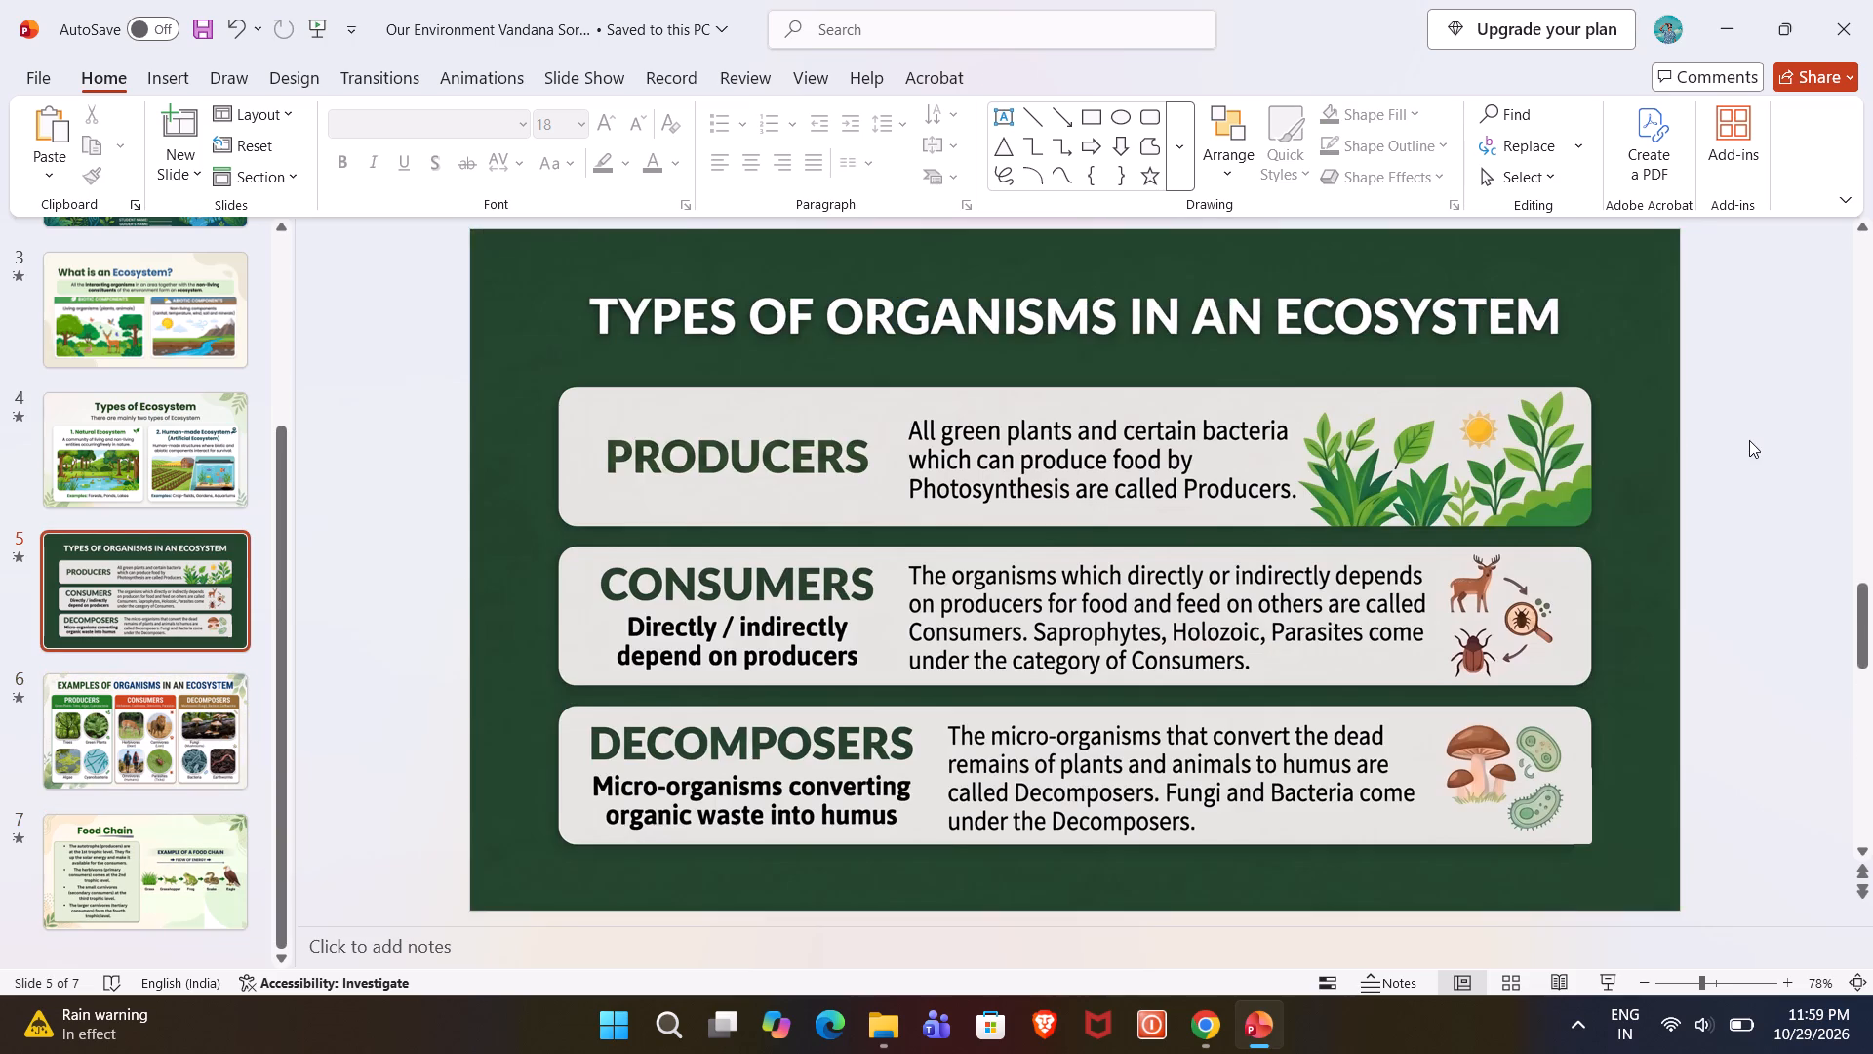
scroll(1749, 440, "up", 1)
scroll(1749, 440, "down", 1)
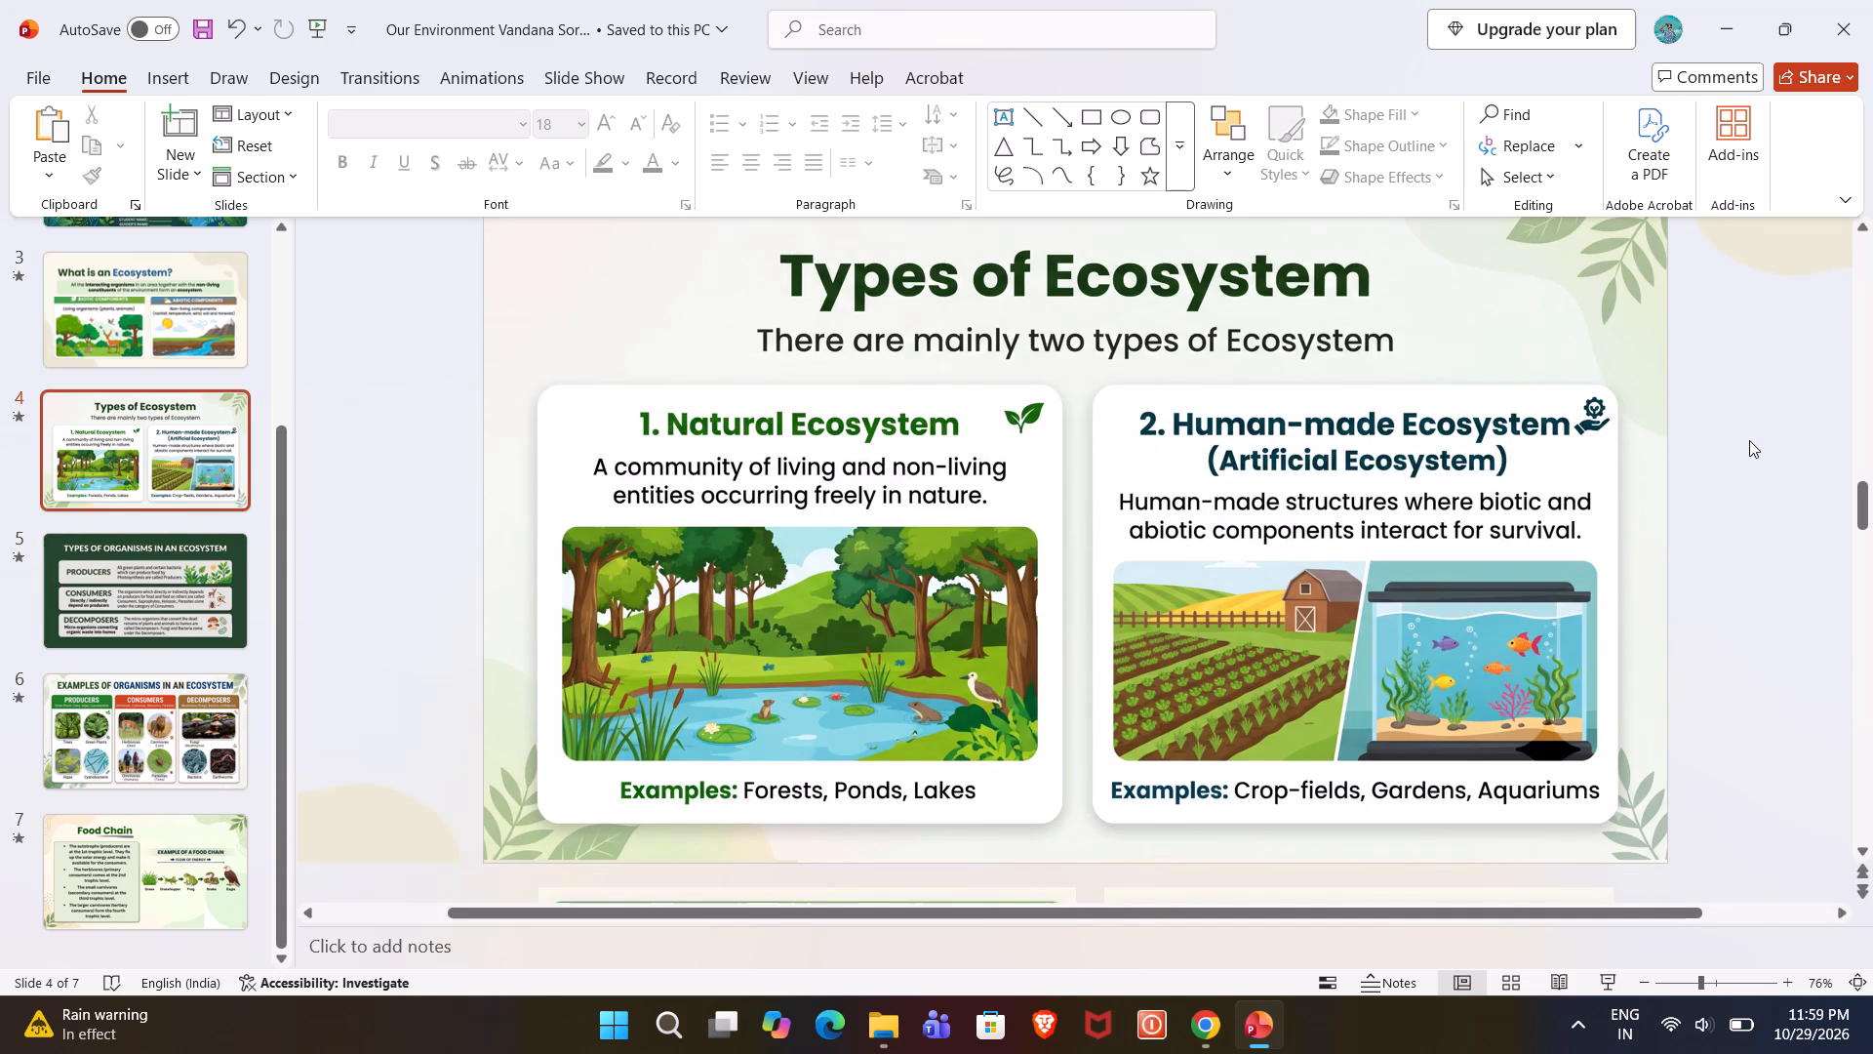
scroll(1748, 440, "down", 1)
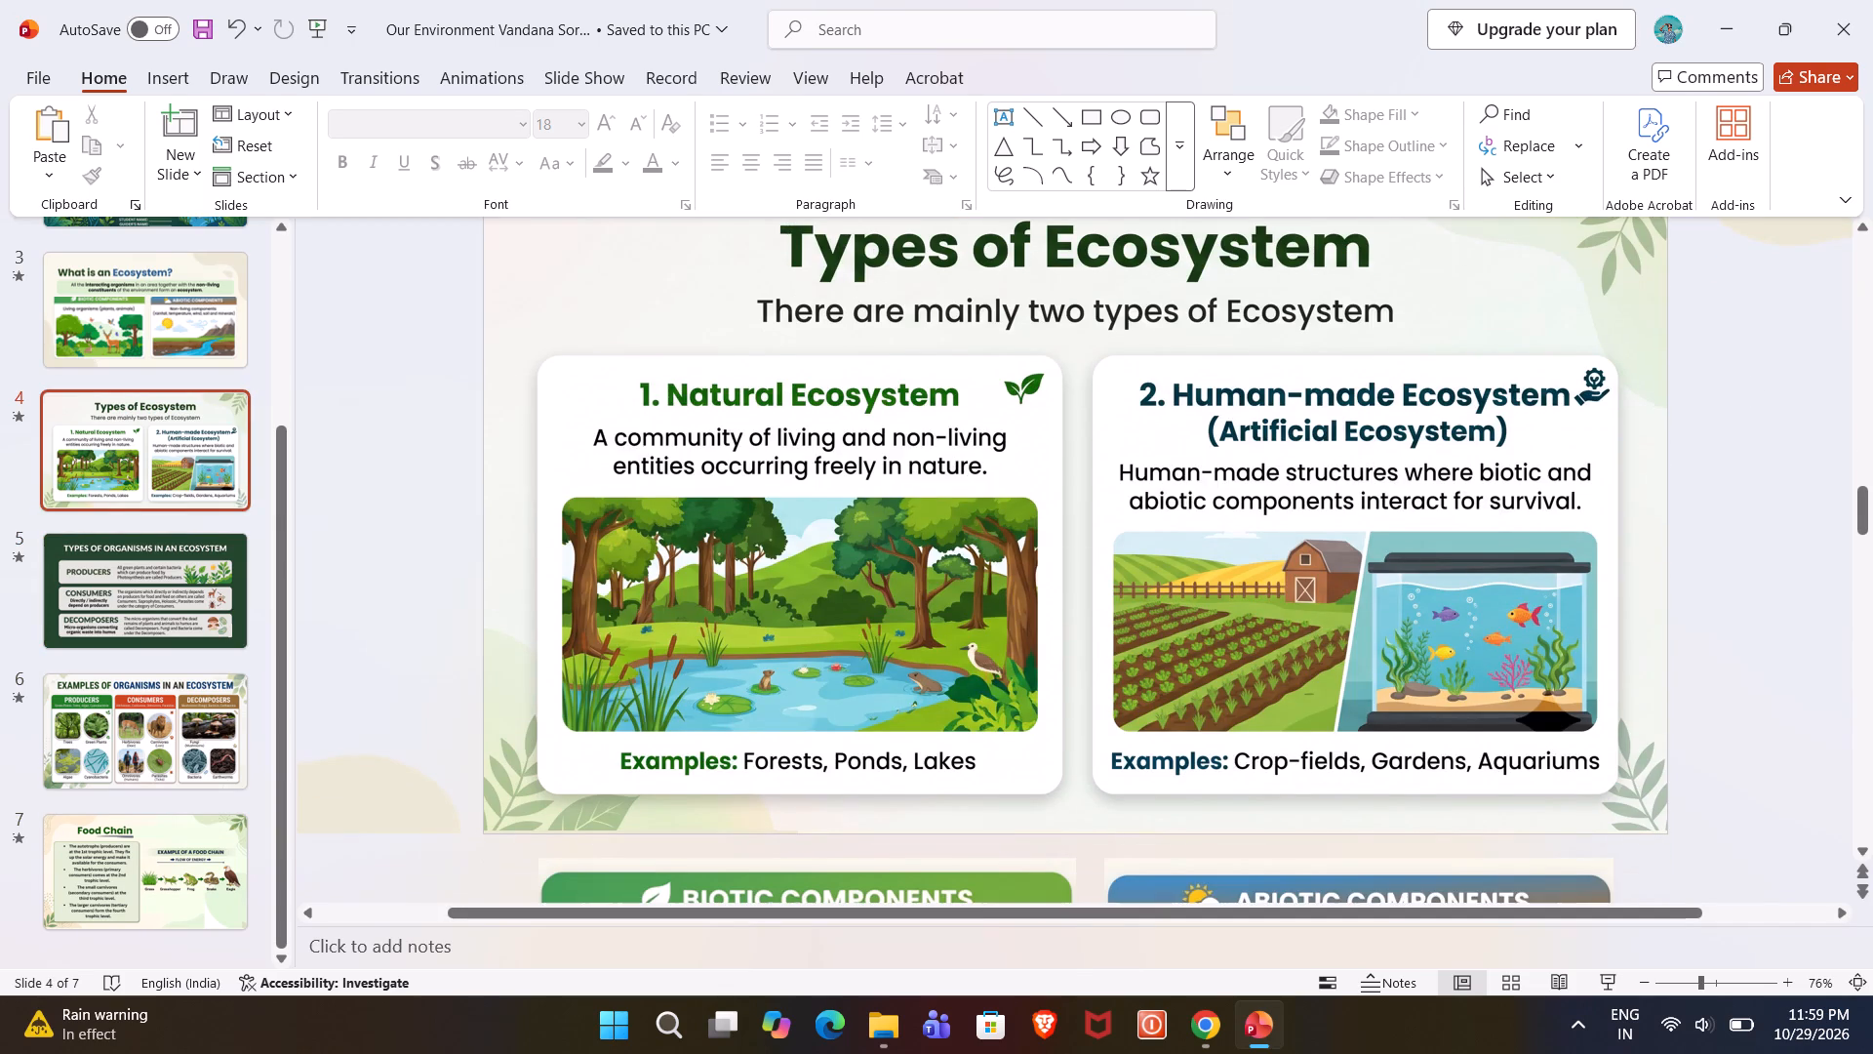
scroll(1748, 440, "down", 5)
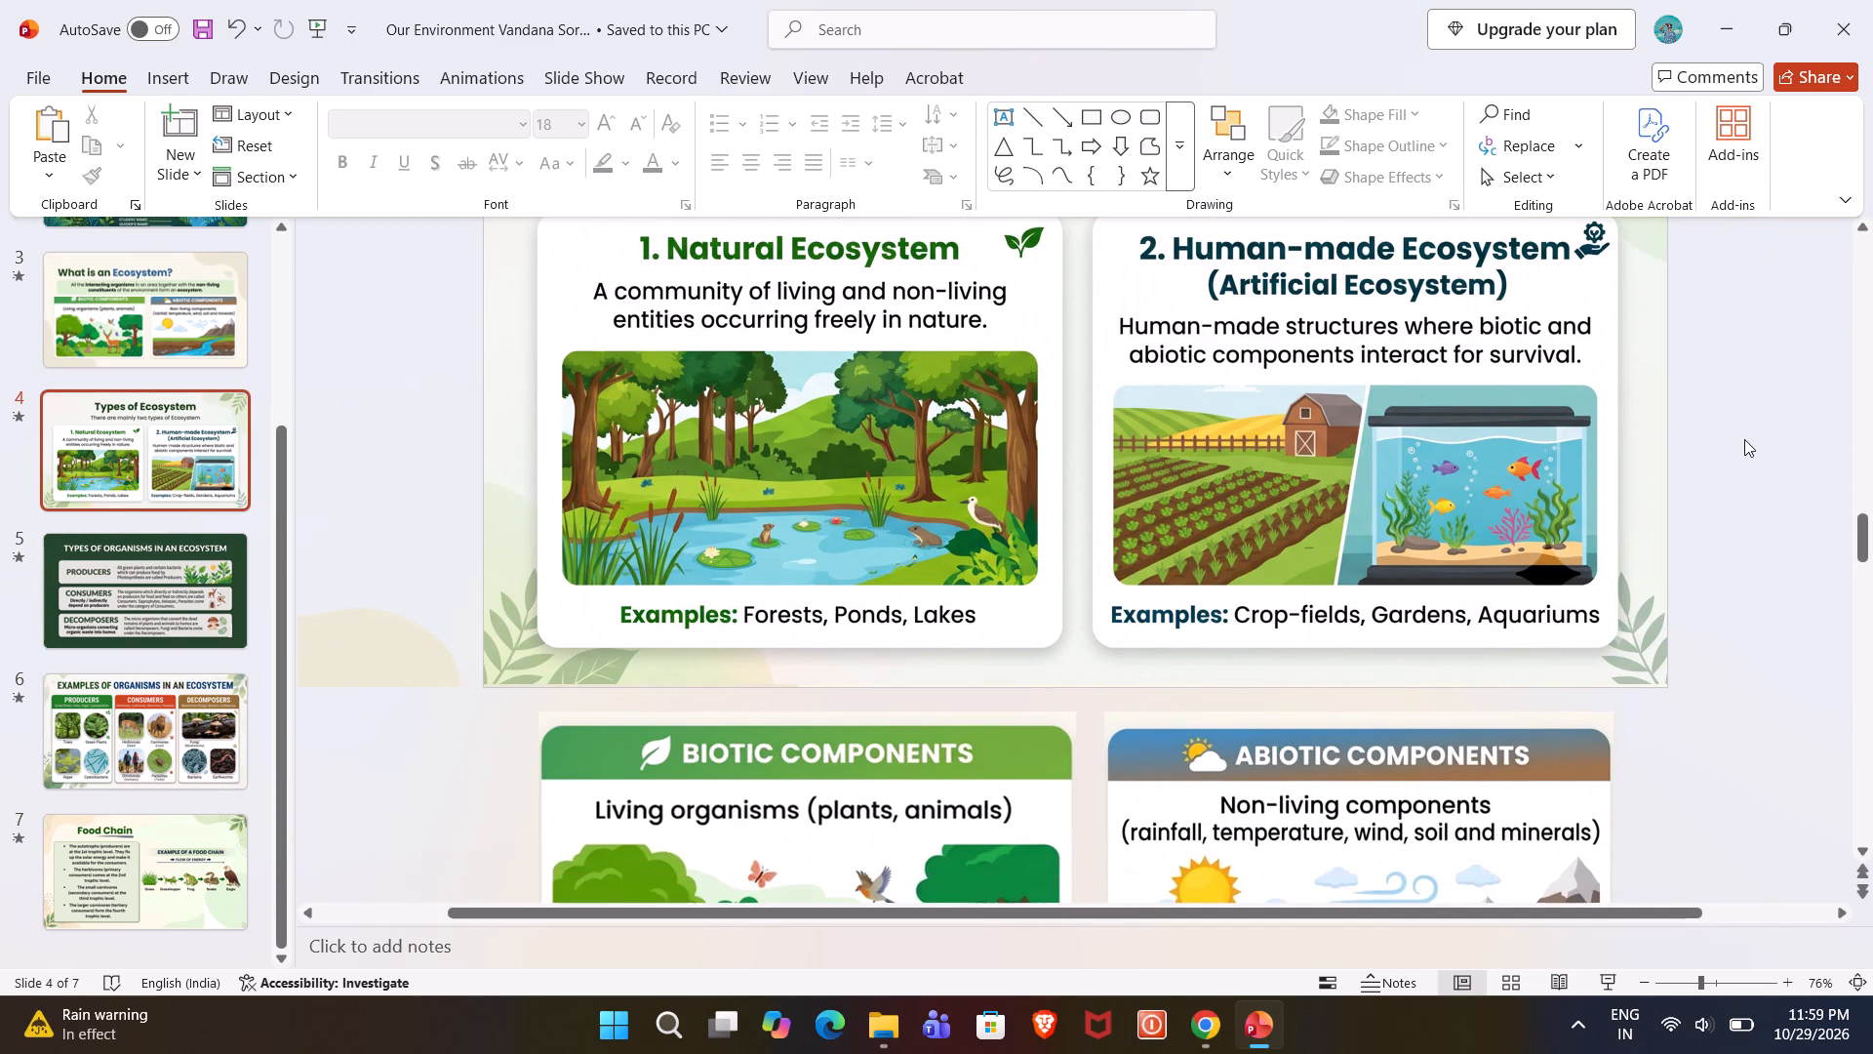
scroll(1744, 439, "down", 10)
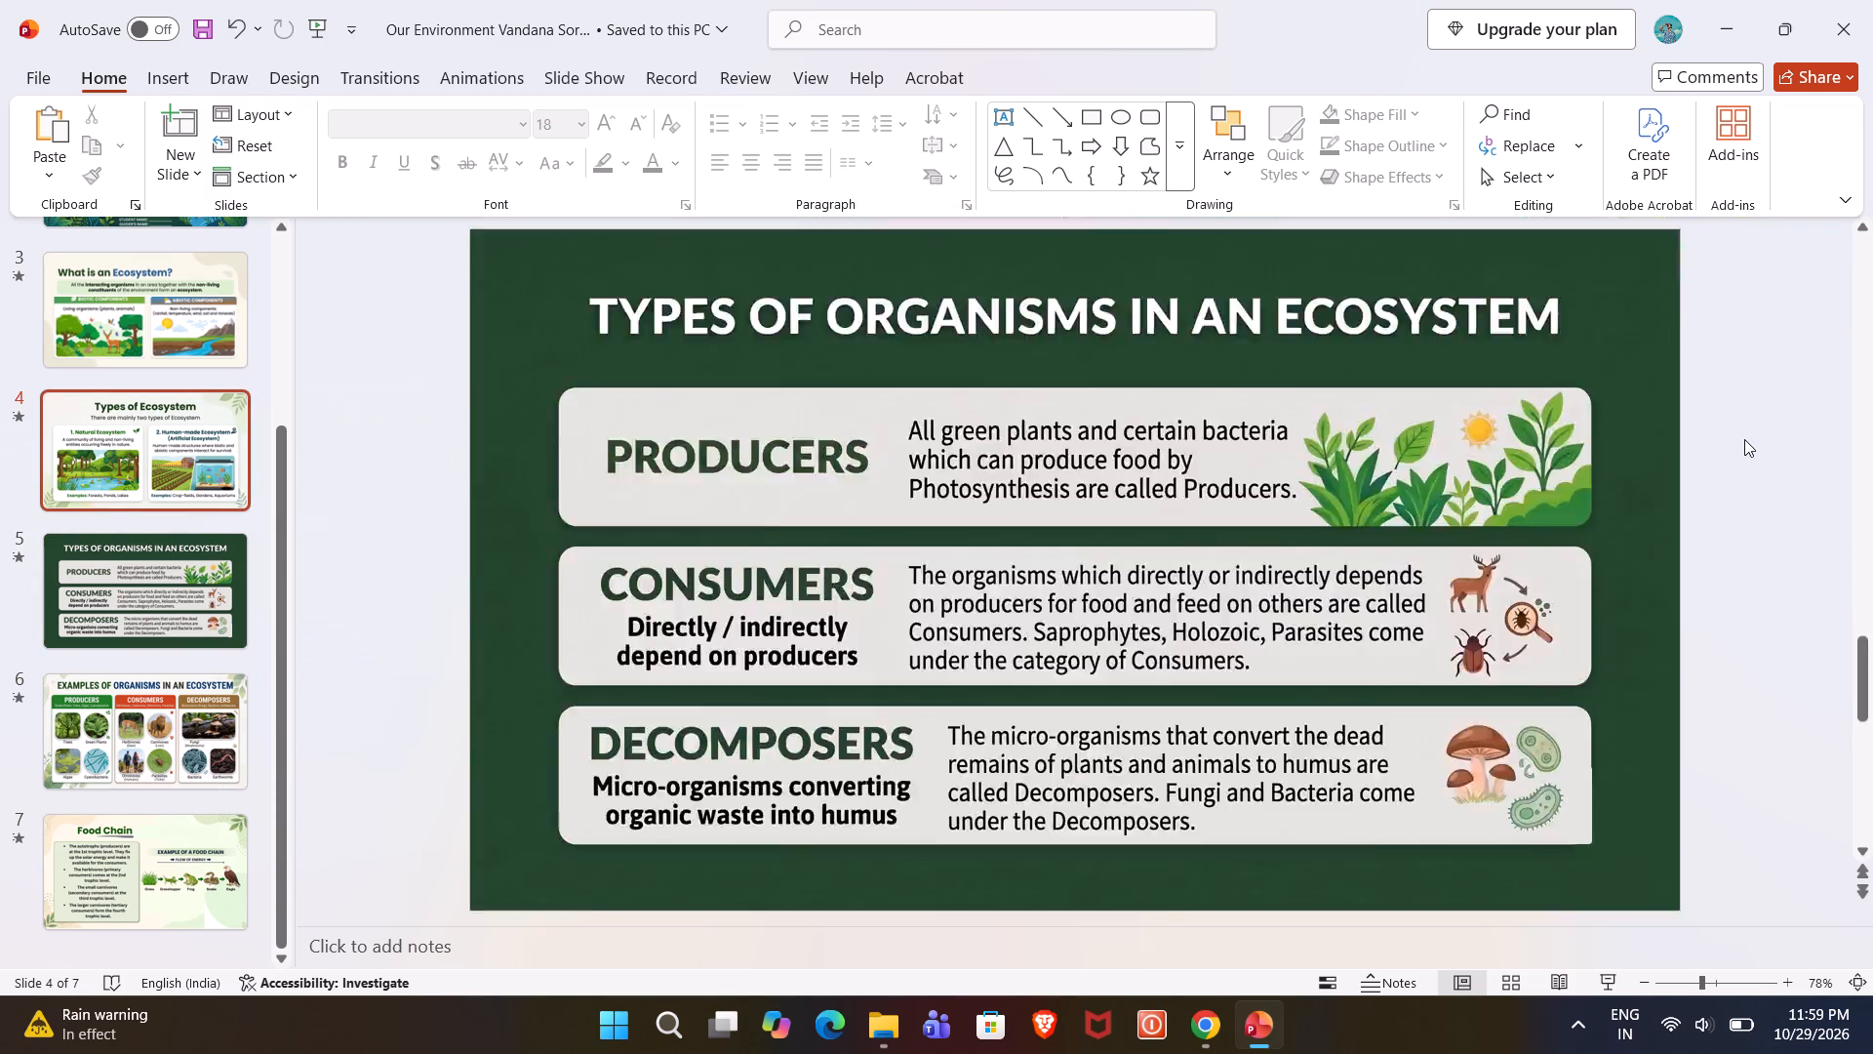
scroll(1744, 439, "down", 2)
scroll(1744, 439, "up", 3)
scroll(1742, 439, "down", 3)
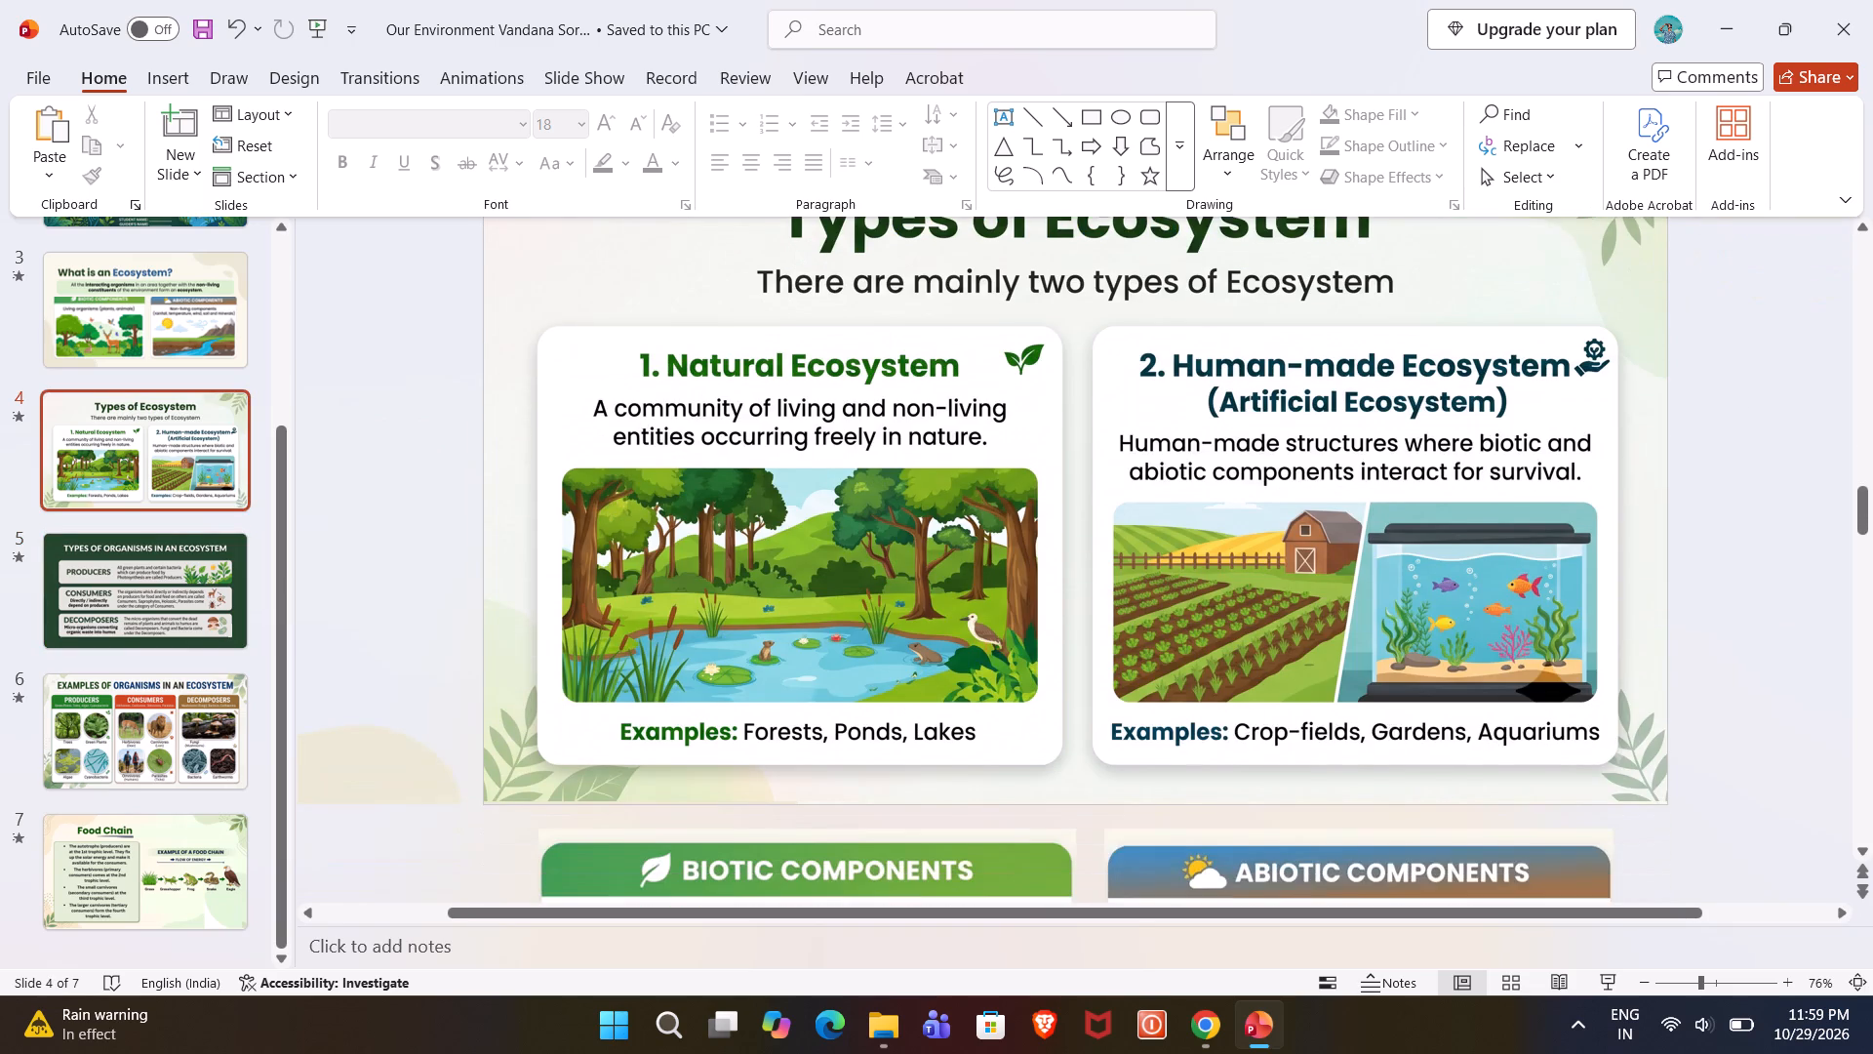
scroll(1742, 439, "down", 6)
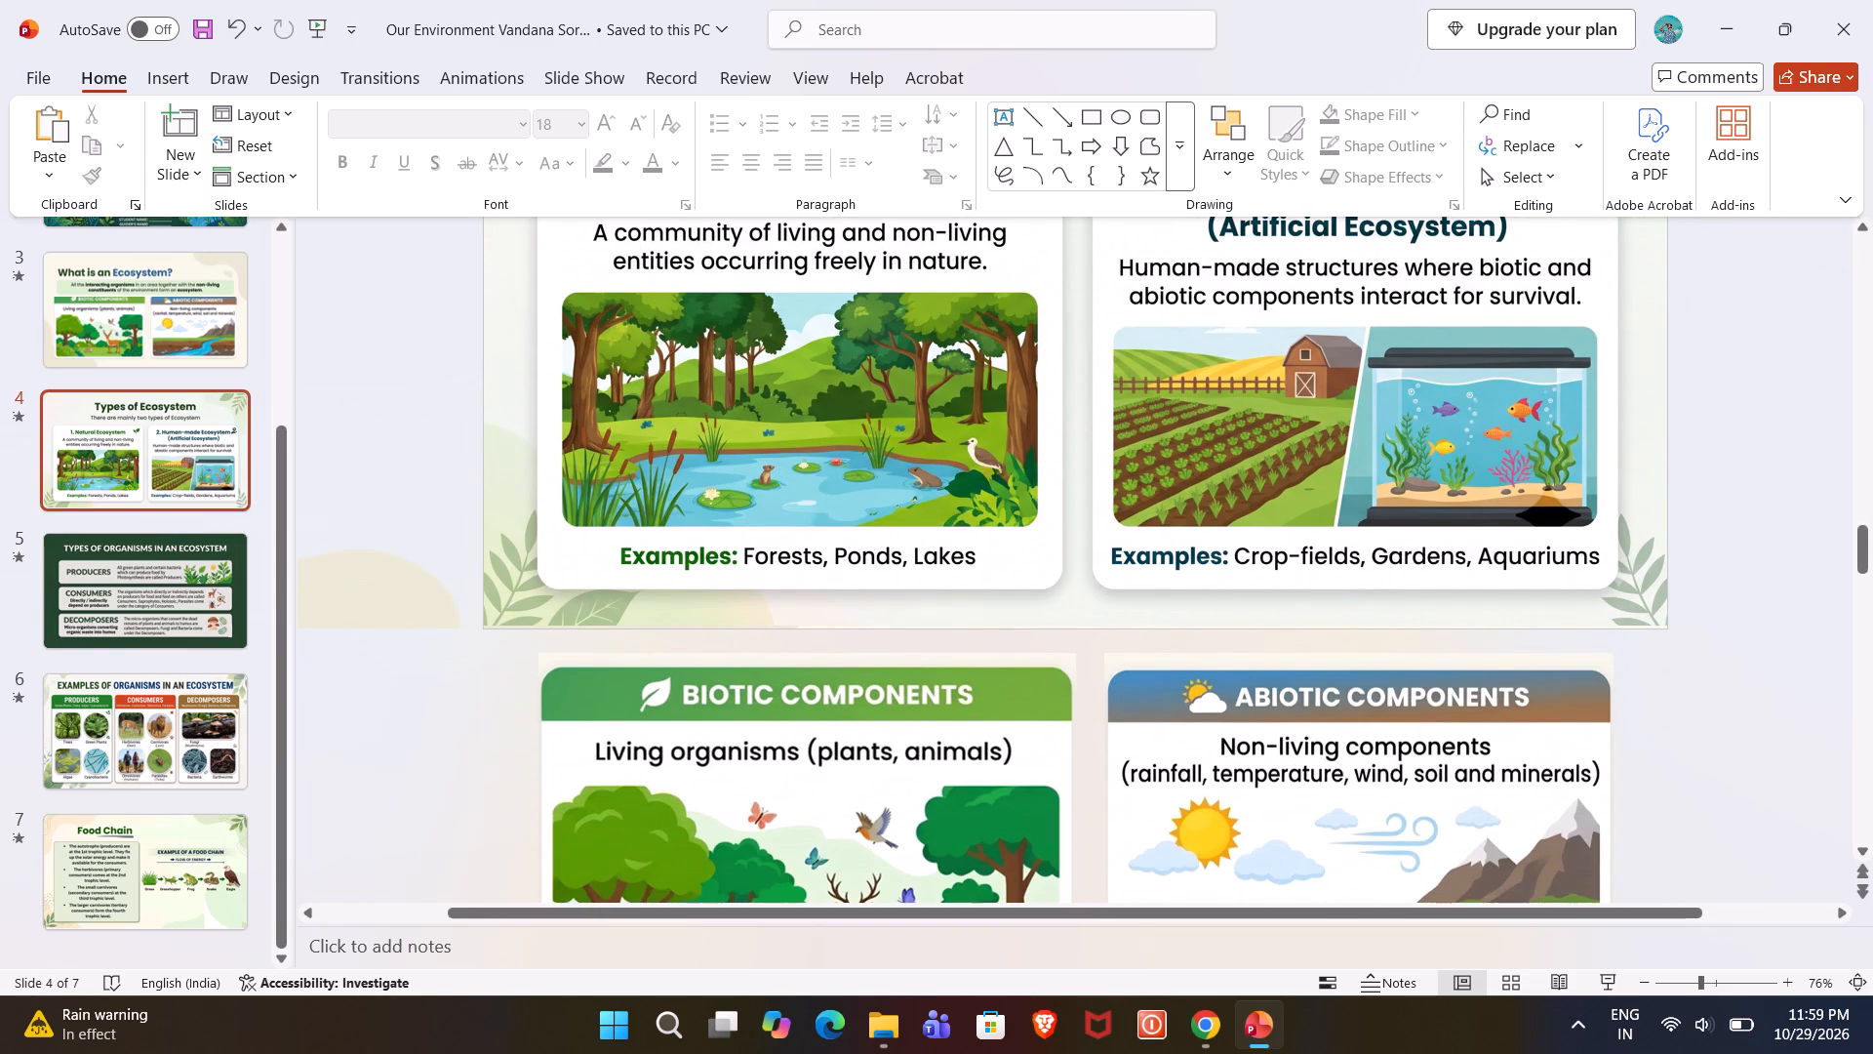
Play the slide show from the "Our Environment" title slide 2 through the Food Chain slide 7 and exit it.
scroll(170, 583, "up", 12)
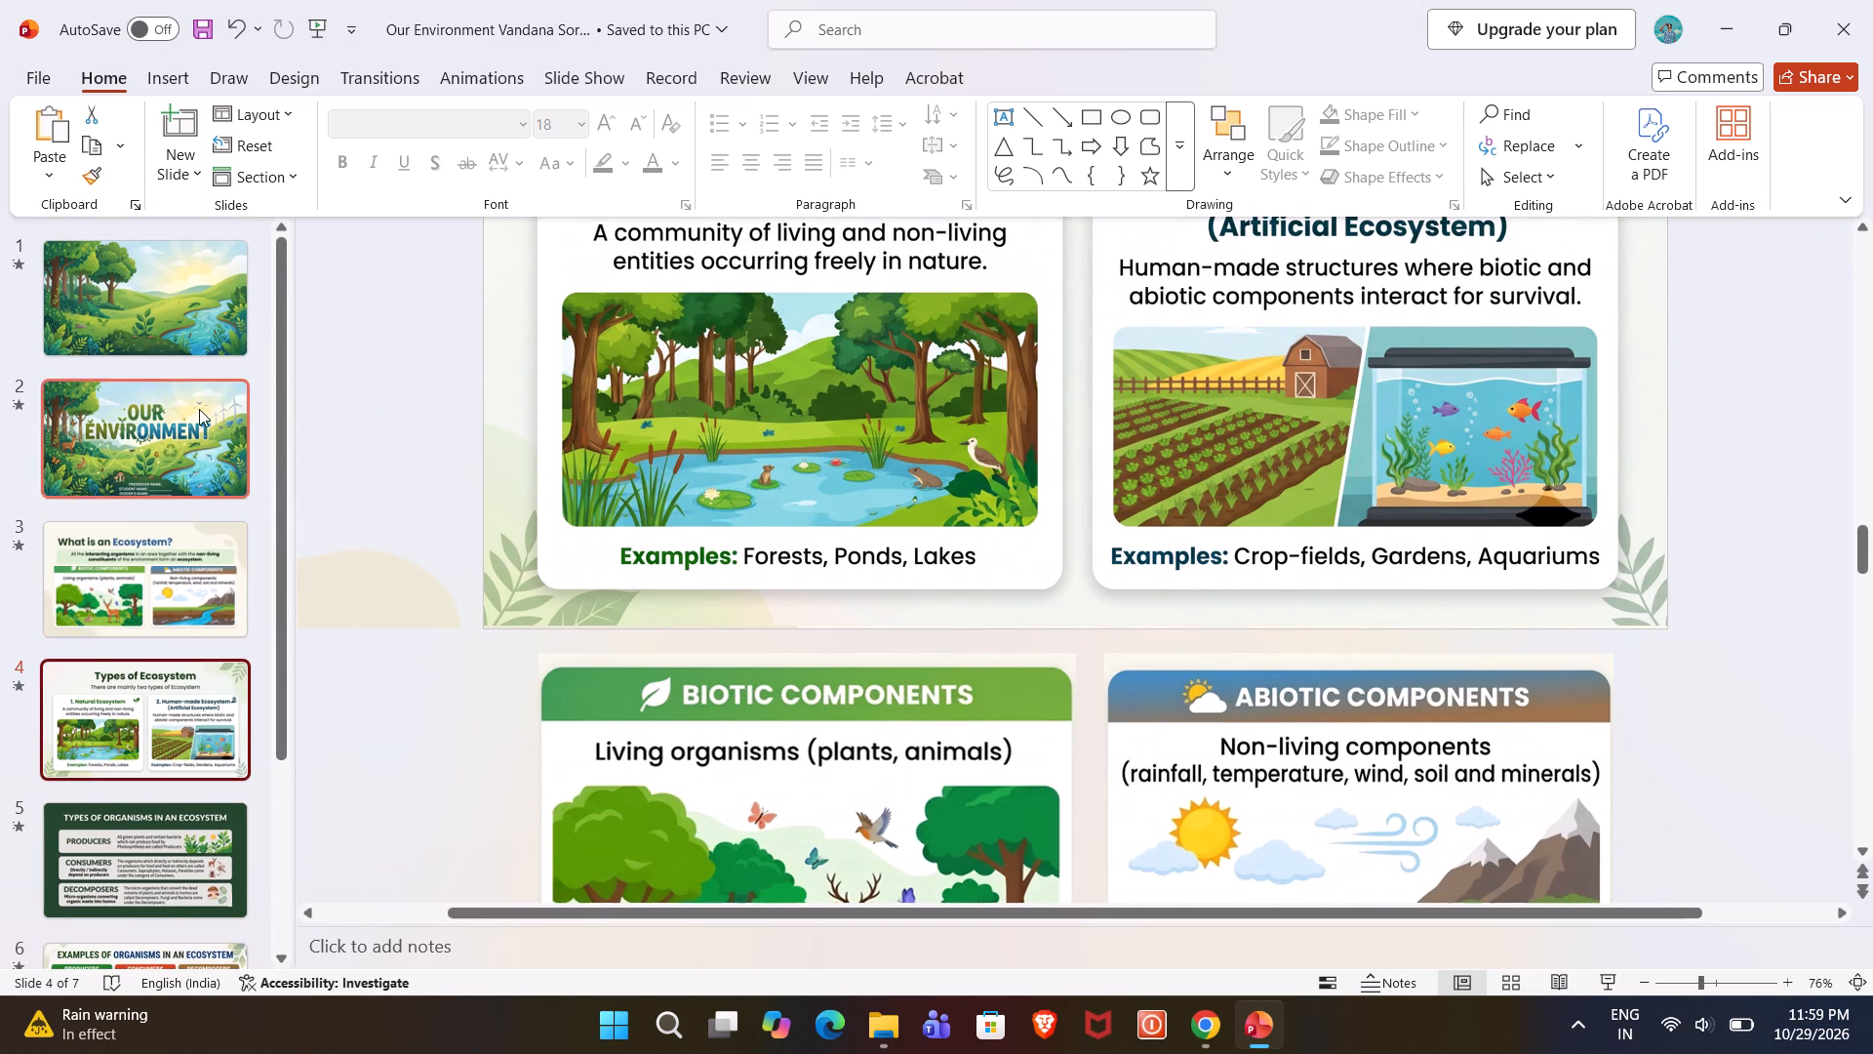
left_click(198, 411)
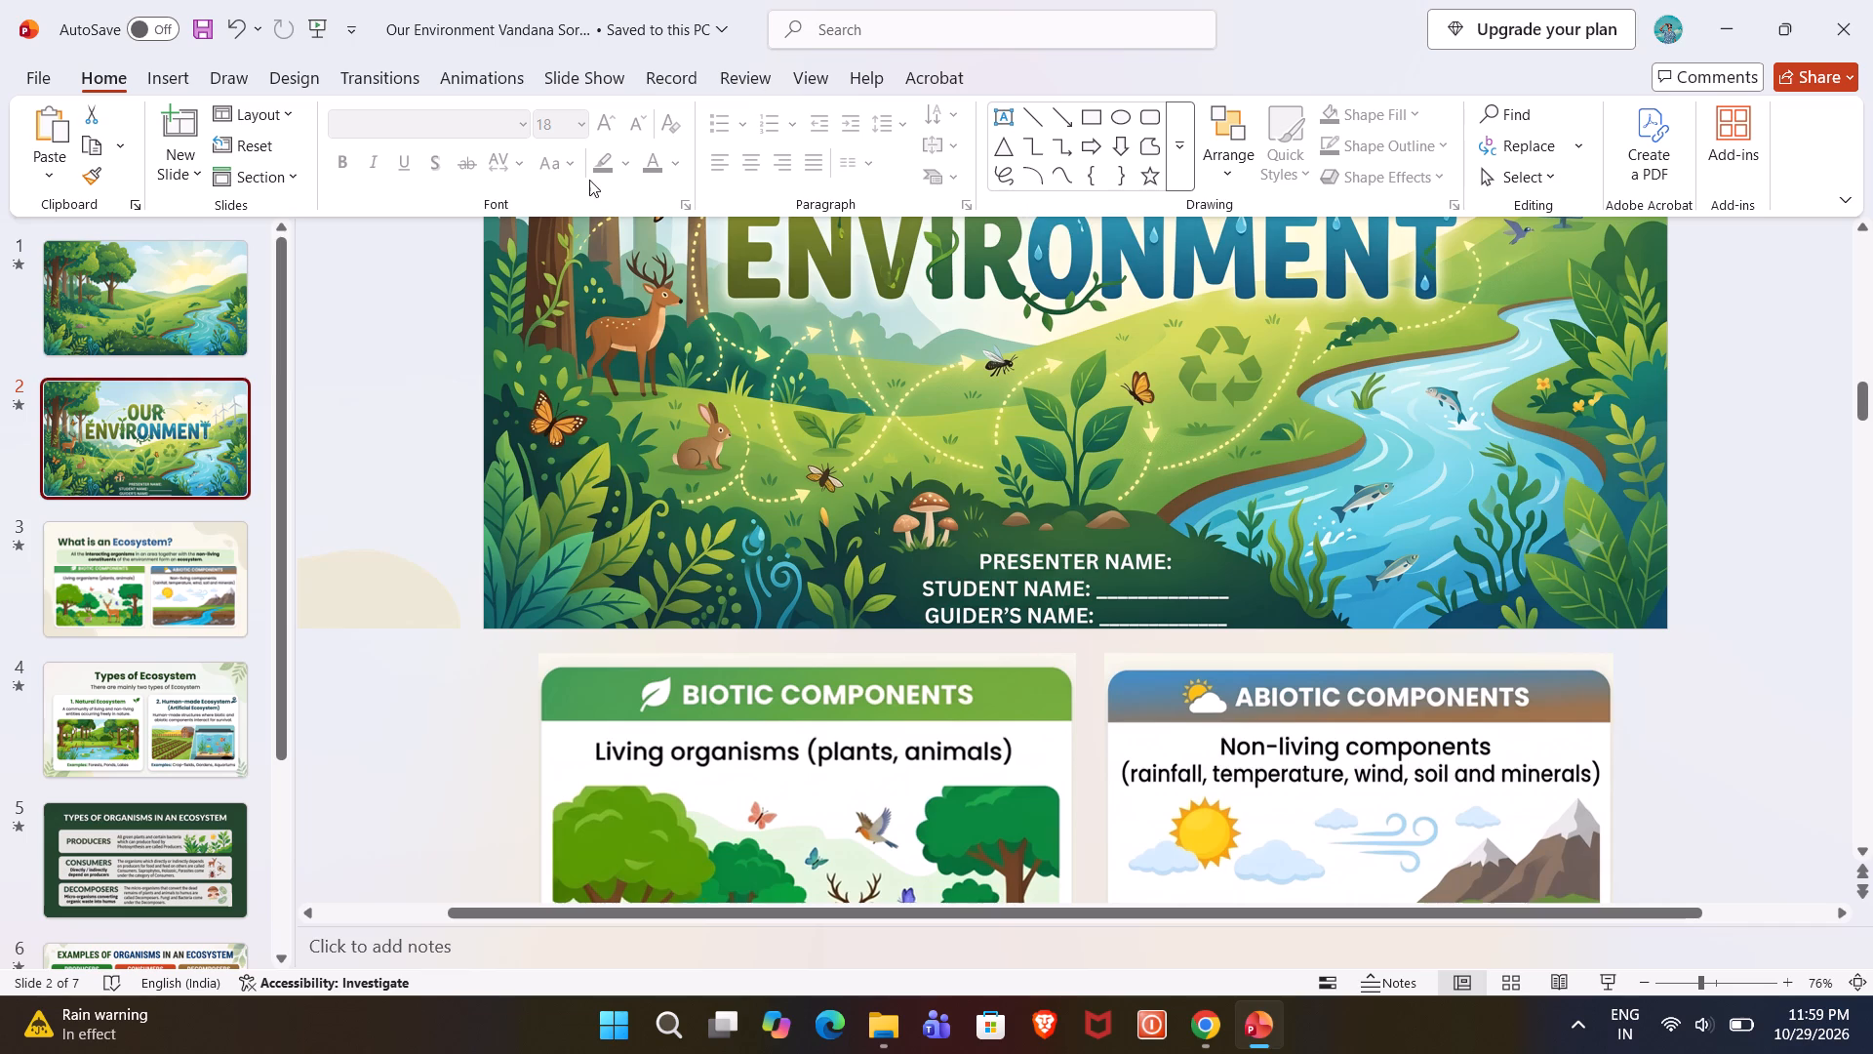
left_click(1616, 986)
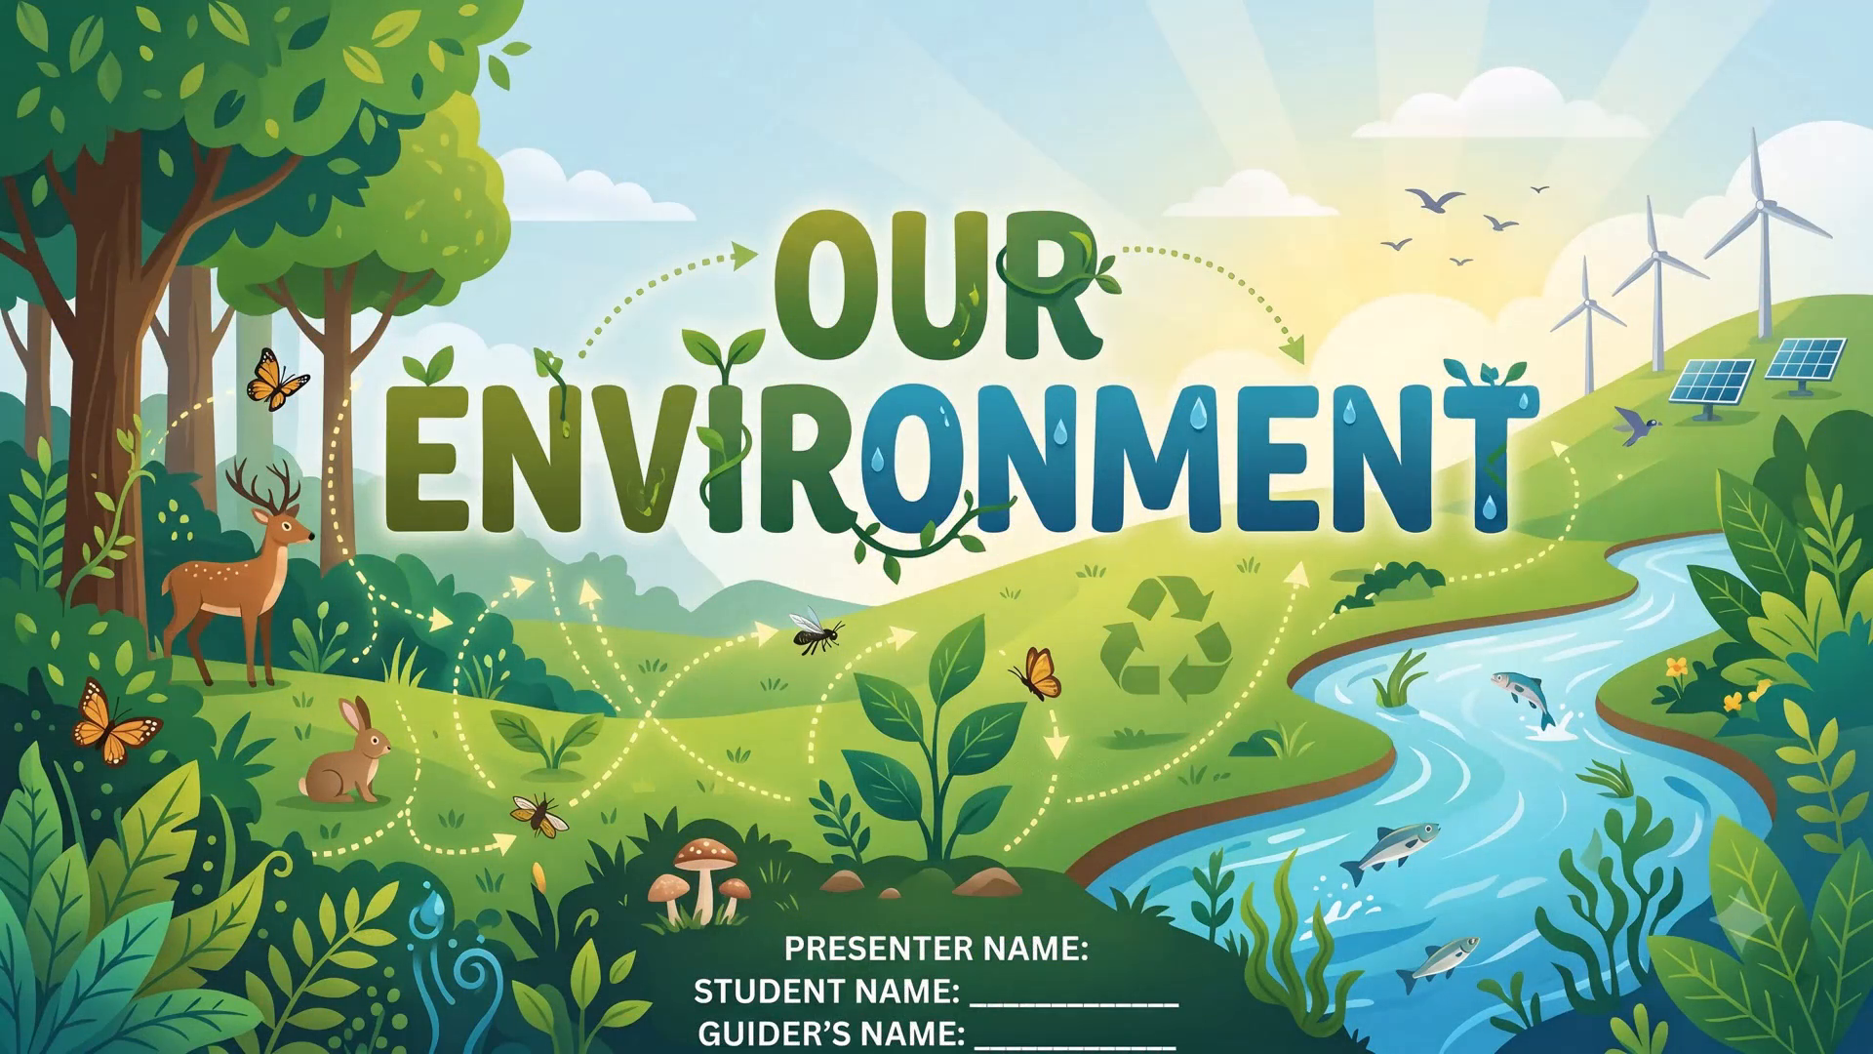
key("Right")
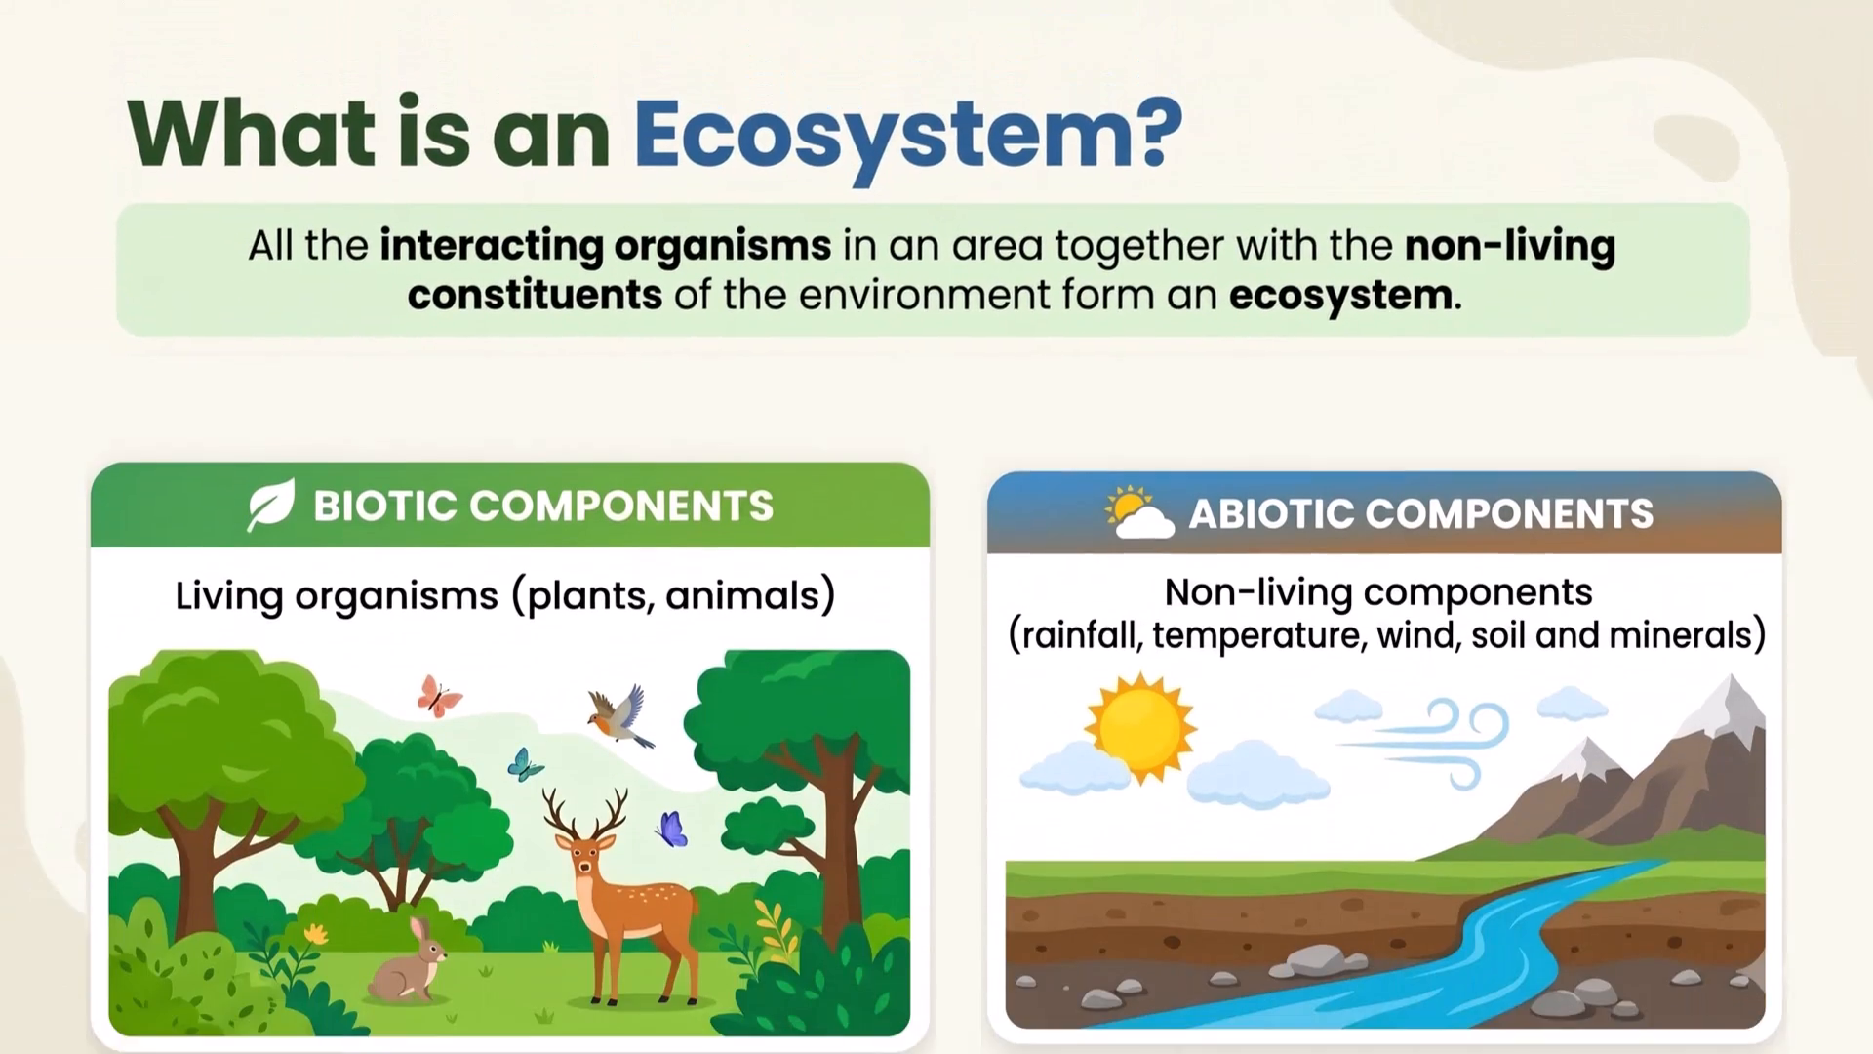
key("Right")
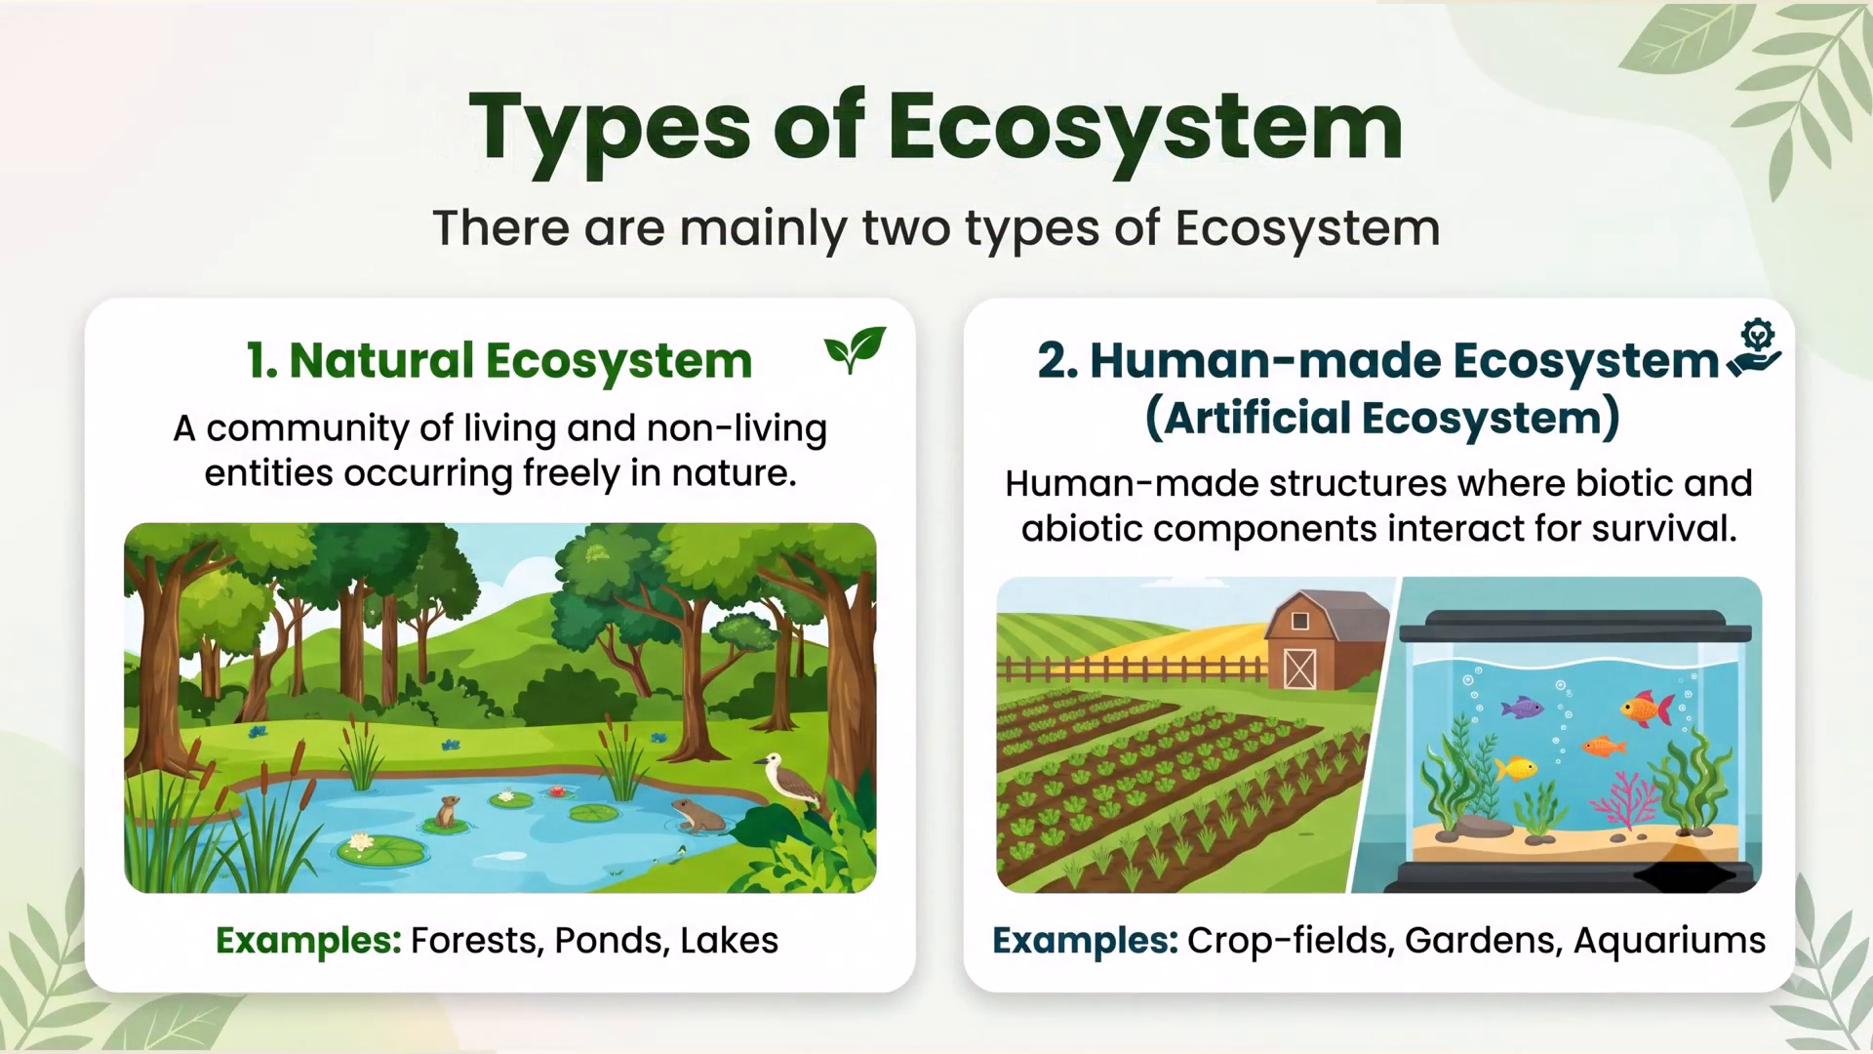
key("Right")
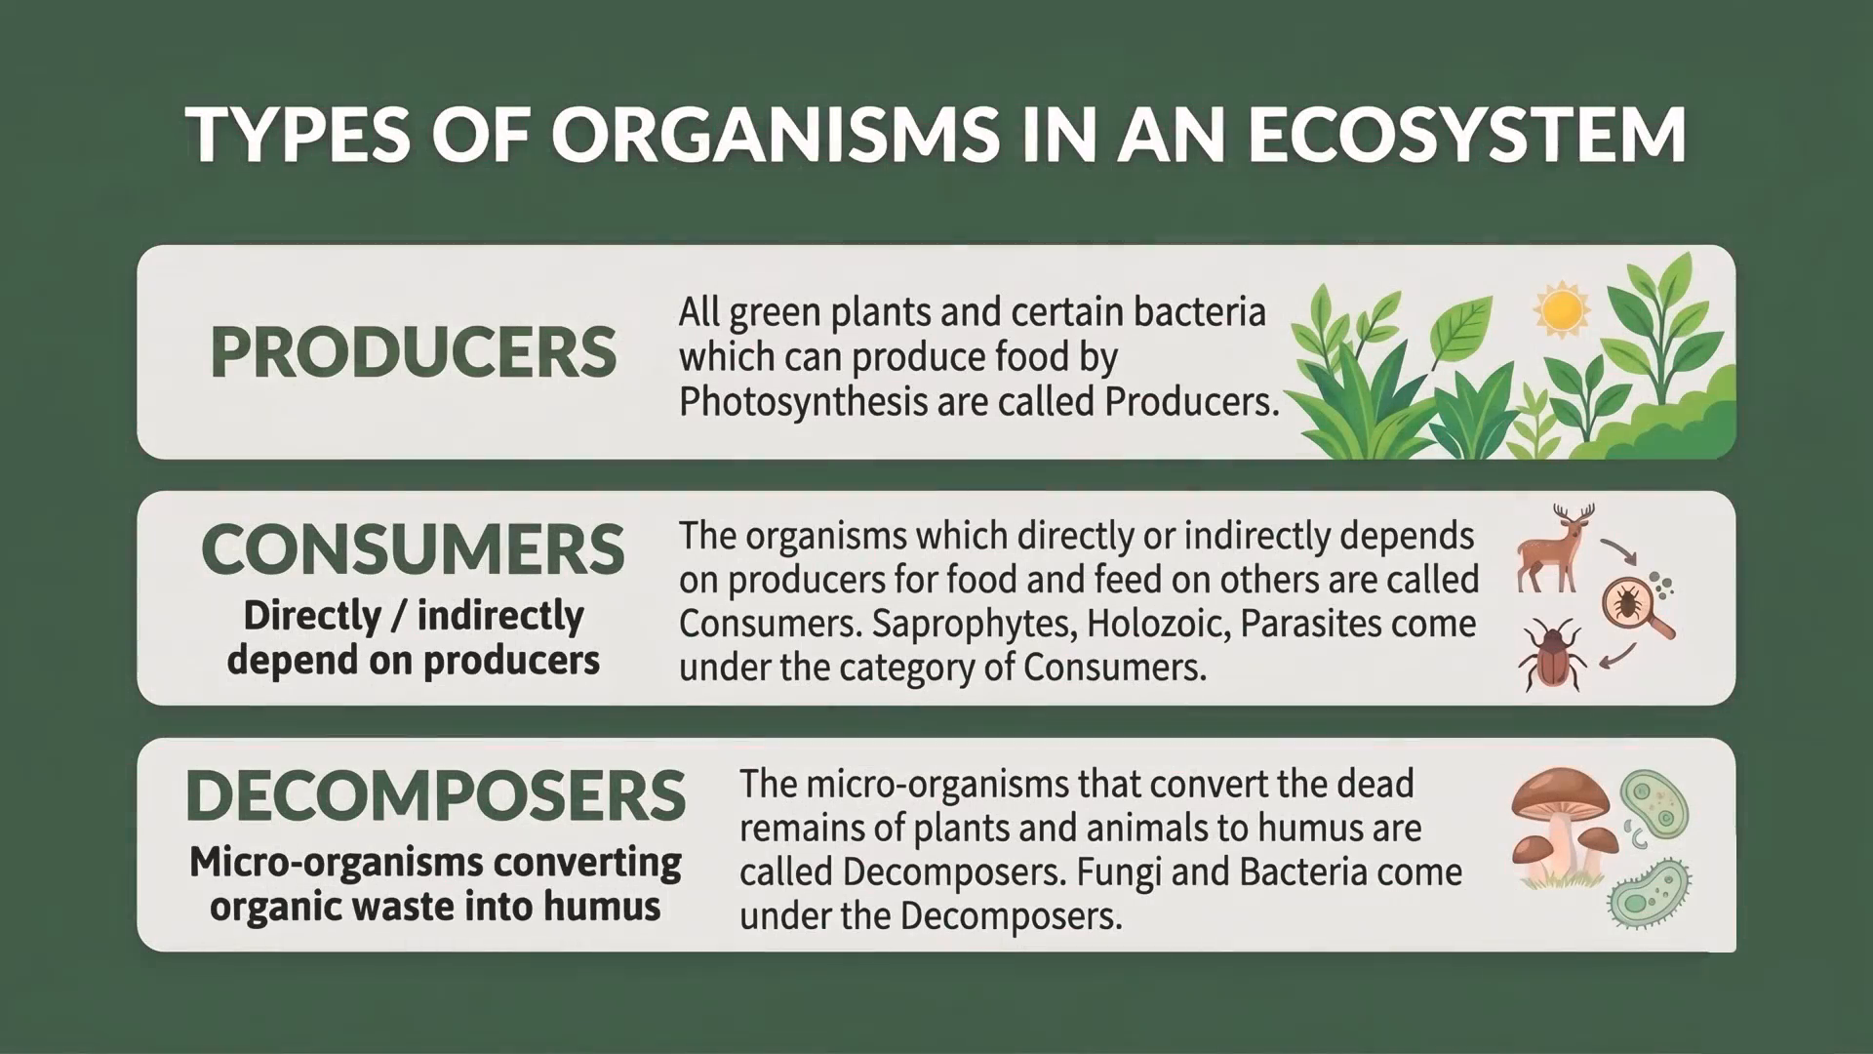
key("Right")
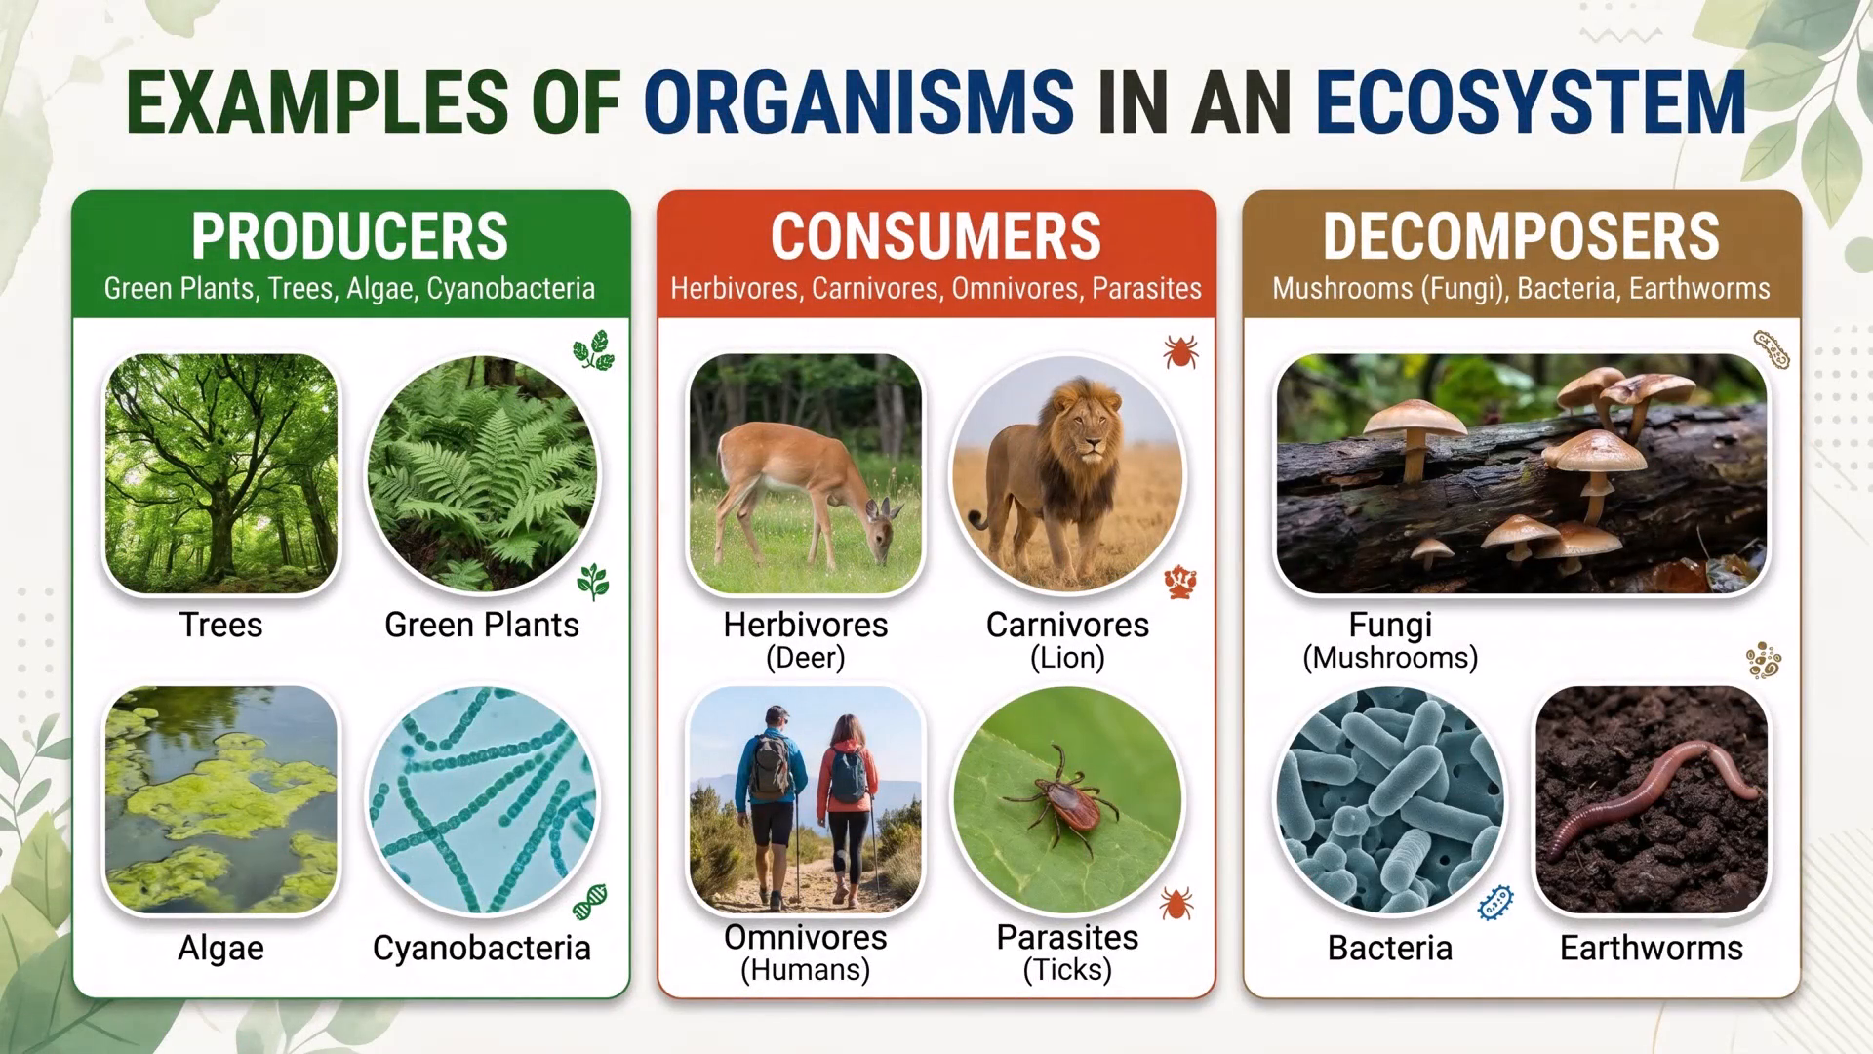
key("Right")
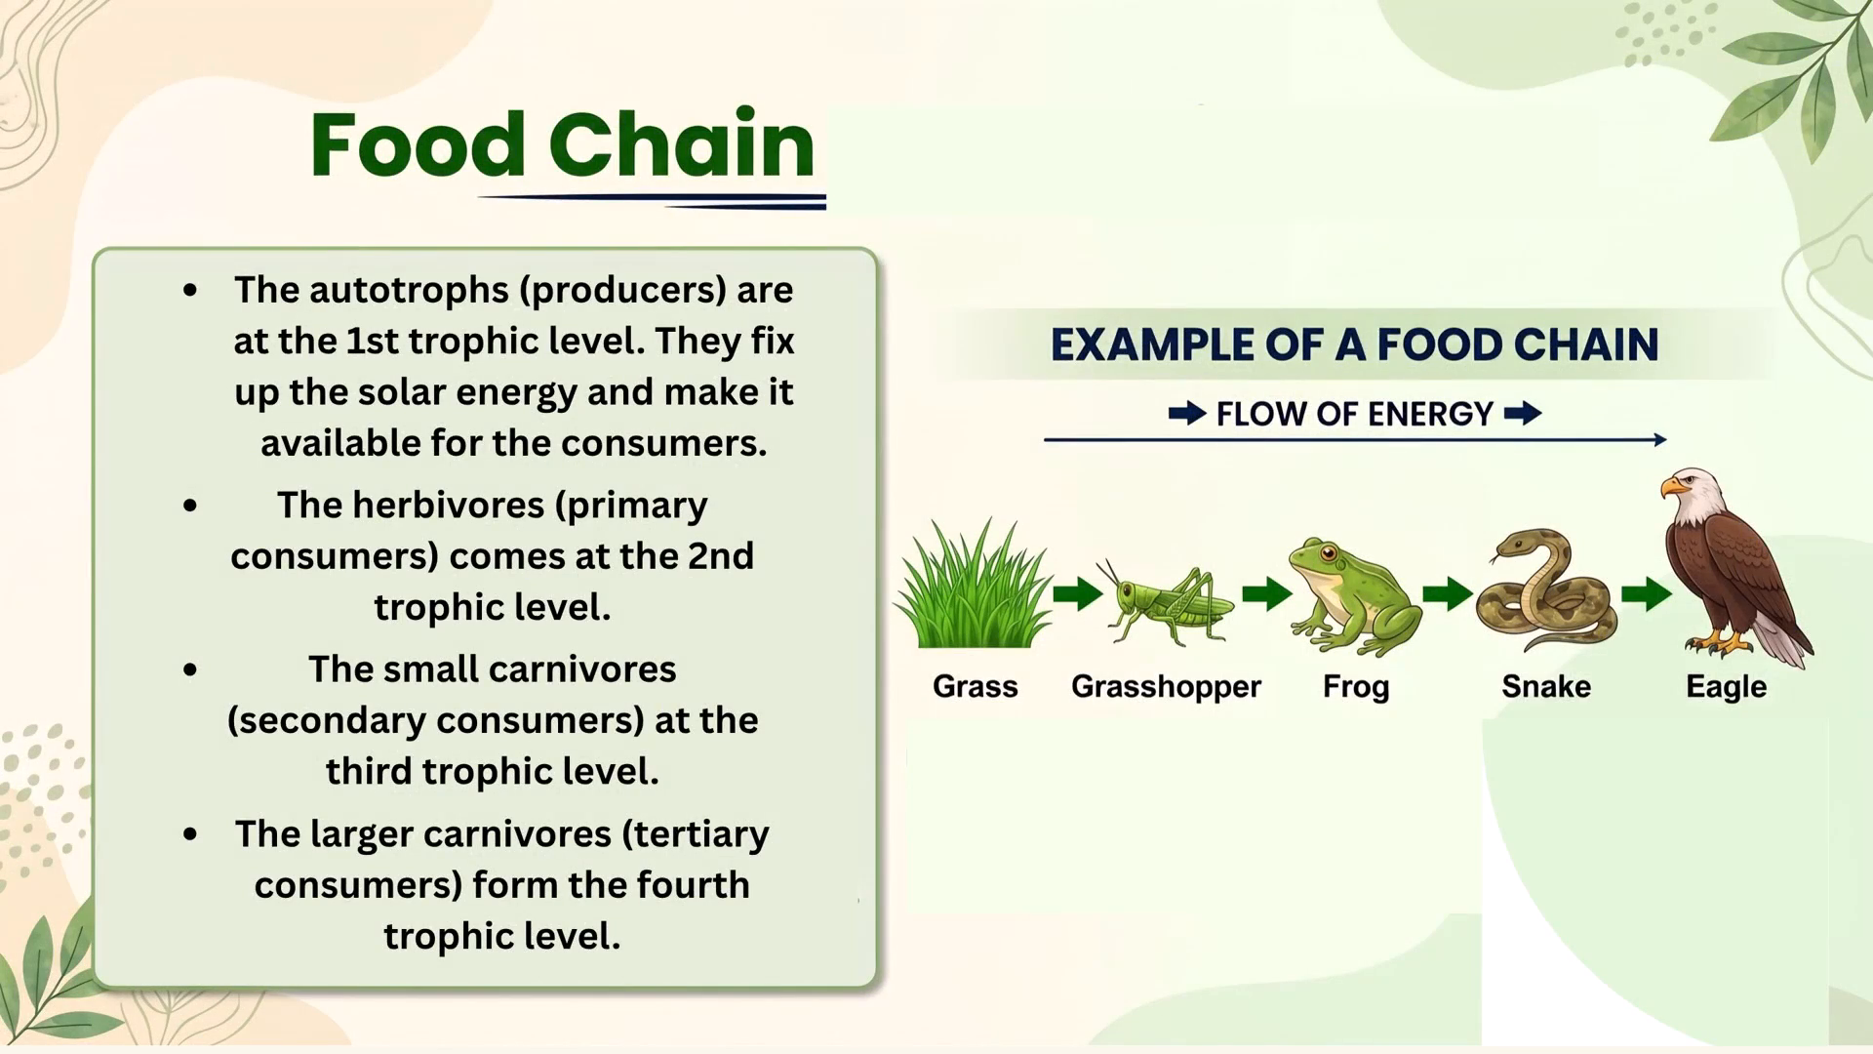
key("Right")
key("Right")
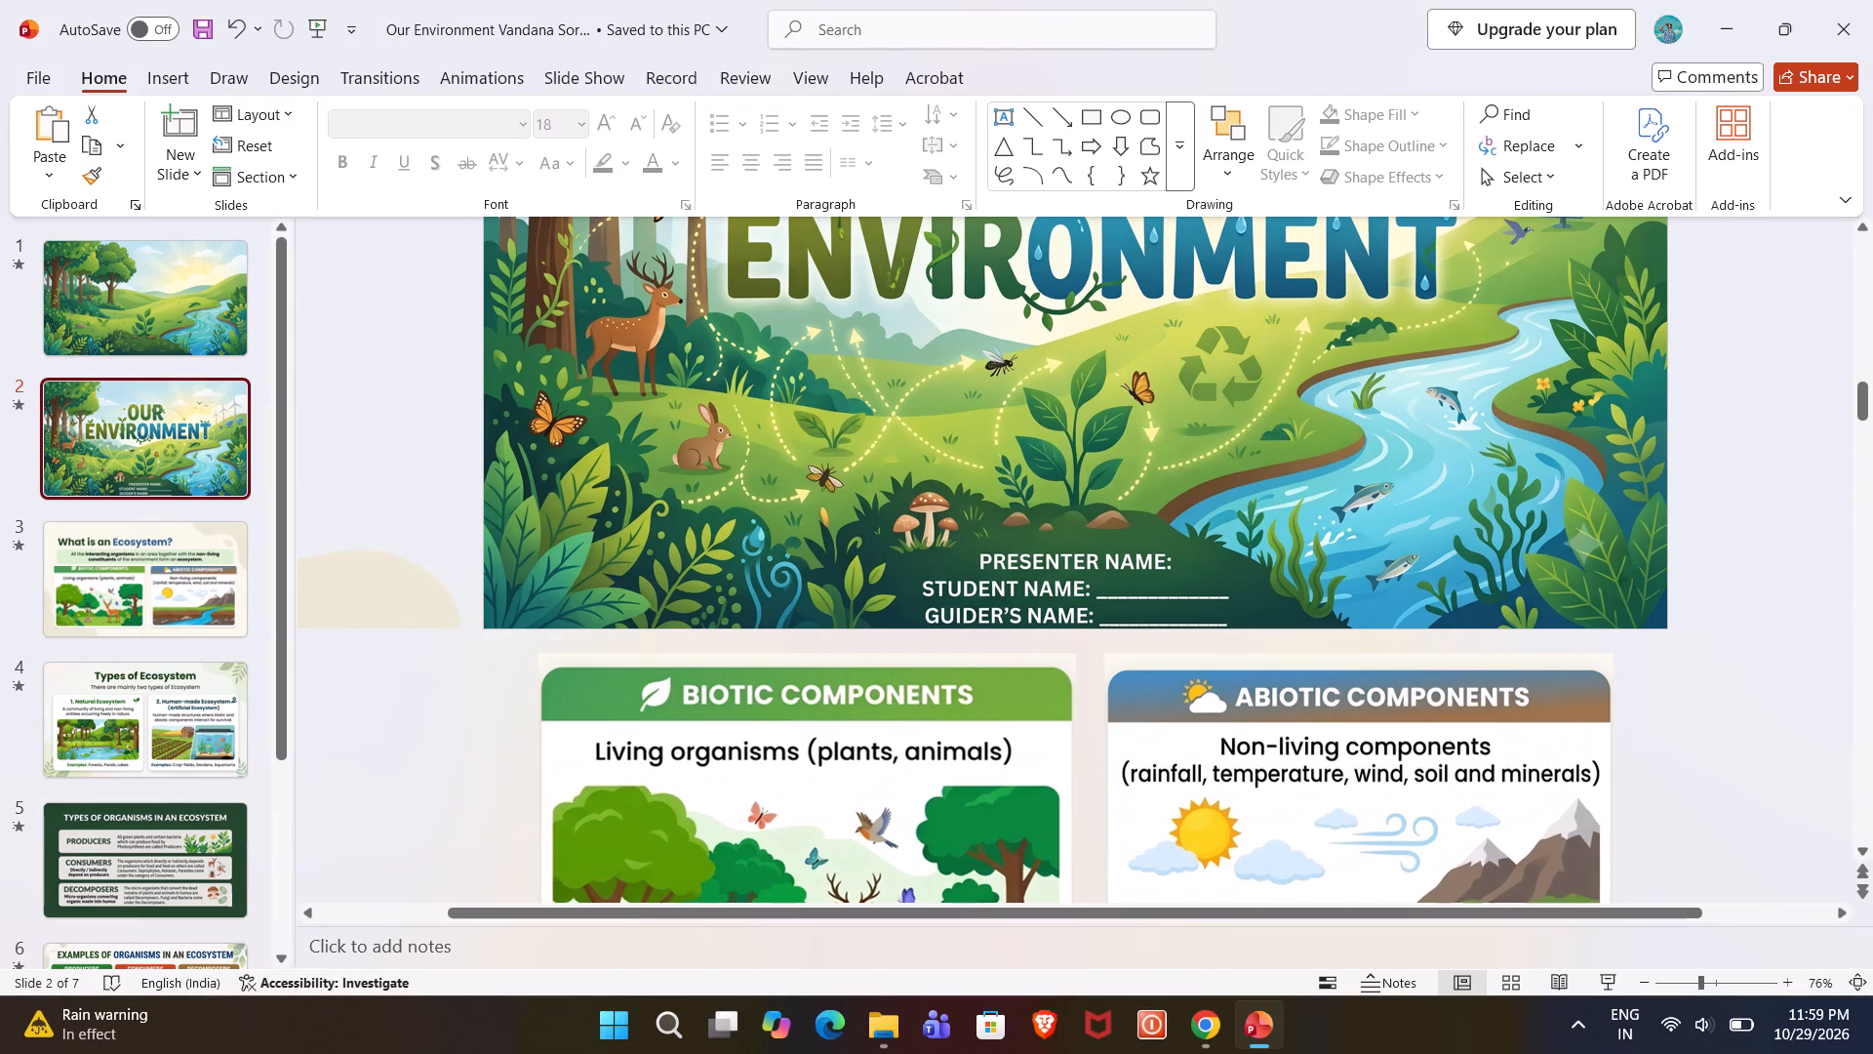
Duplicate the Food Chain slide 7 and delete the picture from the copy to make an empty slide 8.
scroll(1758, 567, "down", 6)
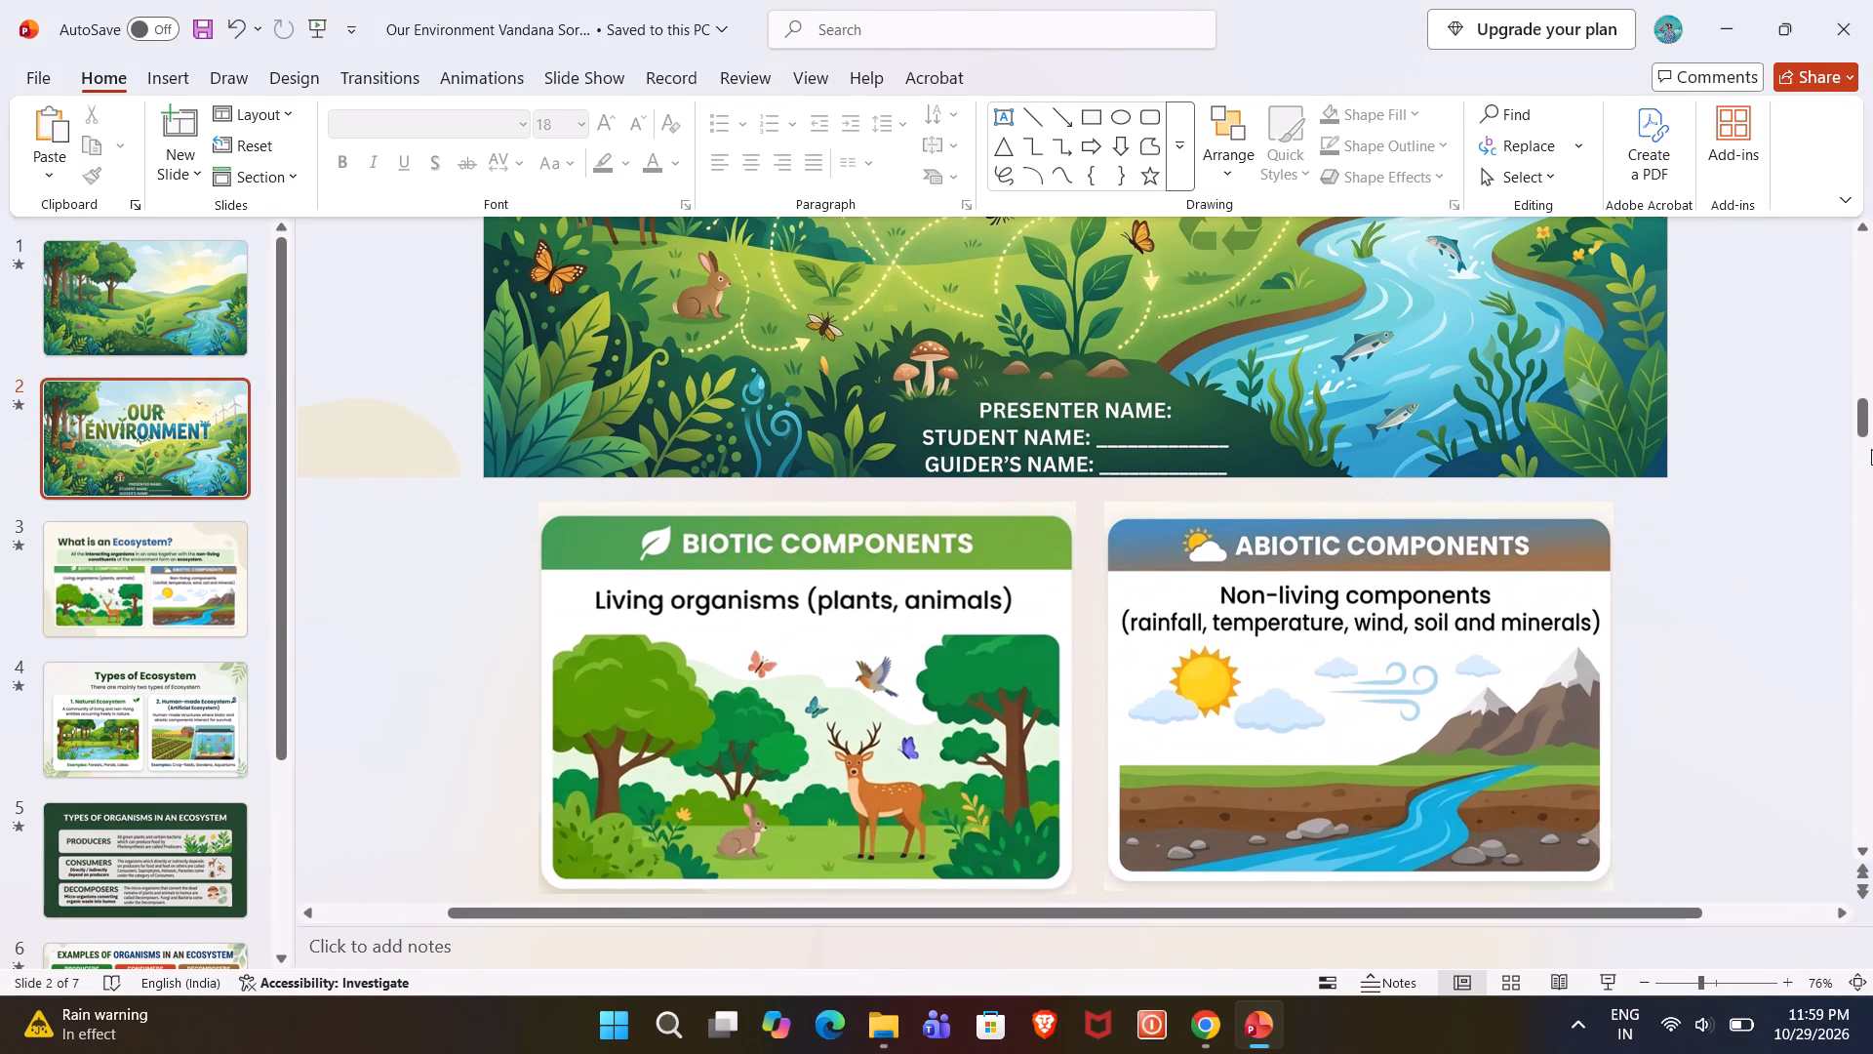
left_click_drag(1871, 422, 1872, 869)
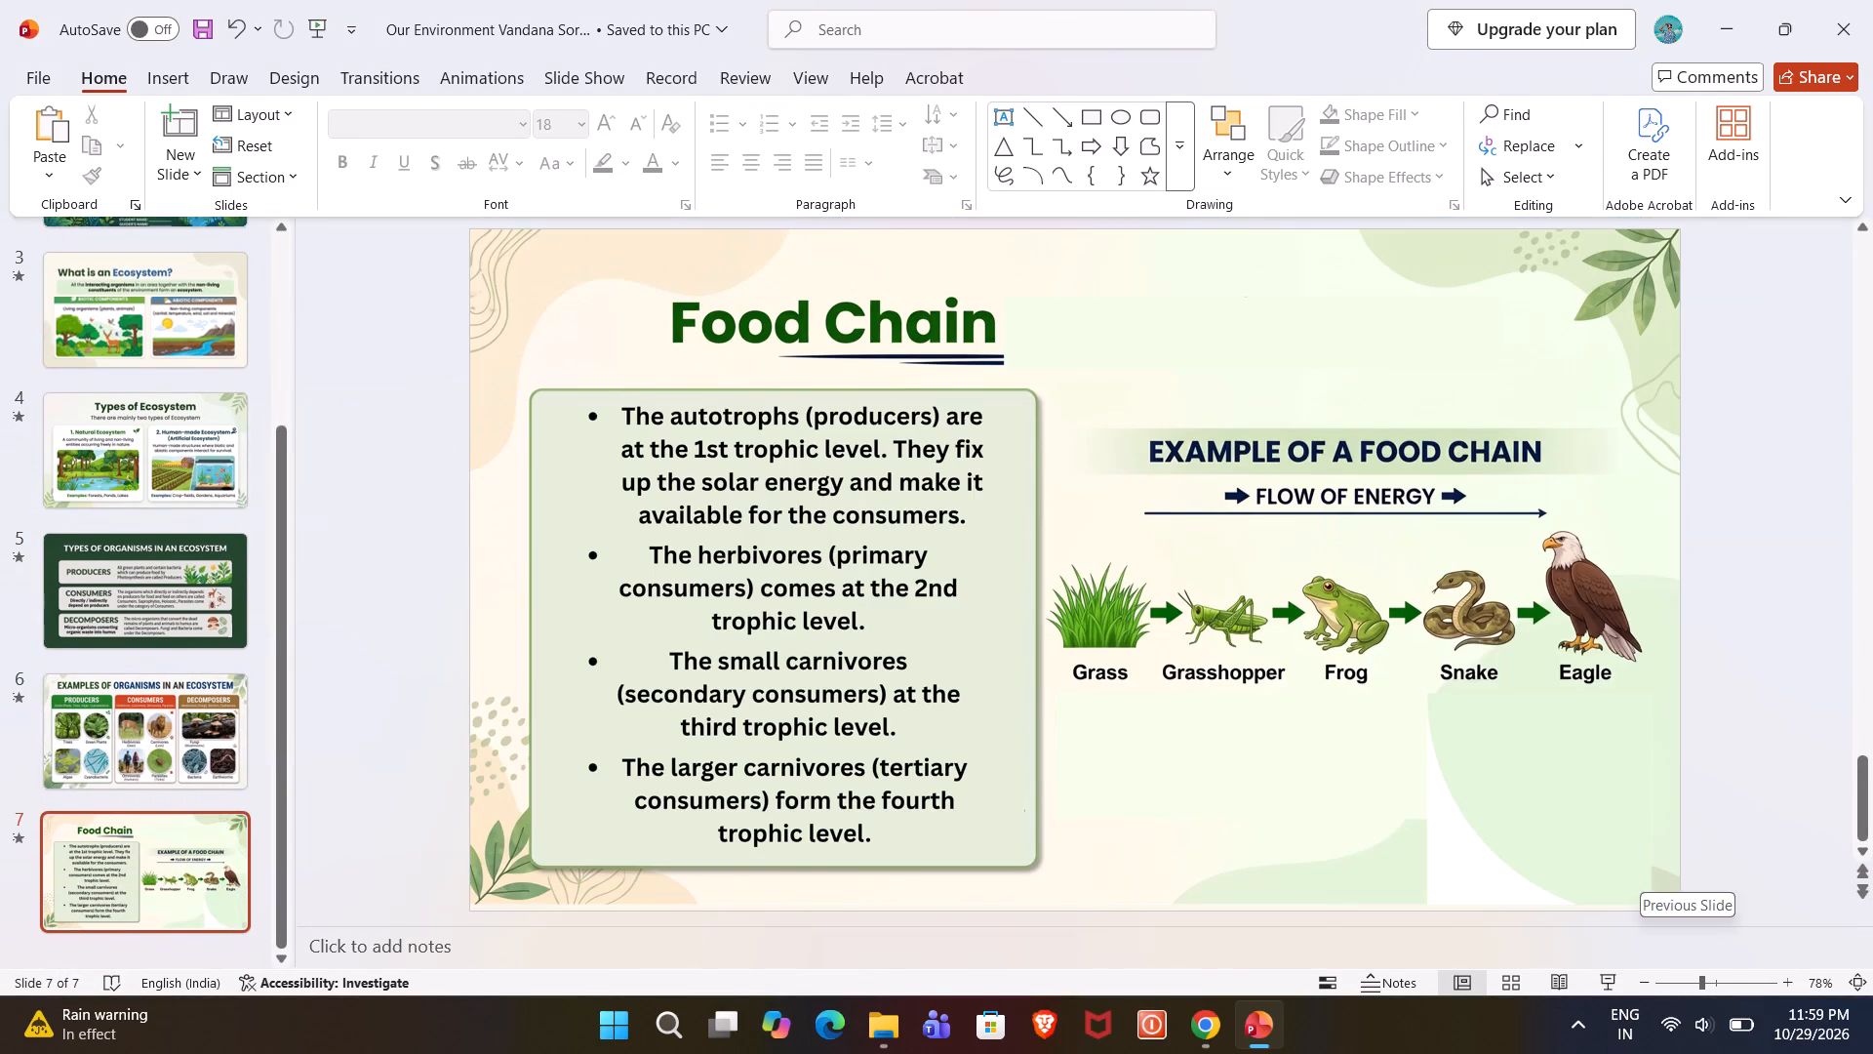
scroll(222, 826, "down", 5)
left_click(163, 865)
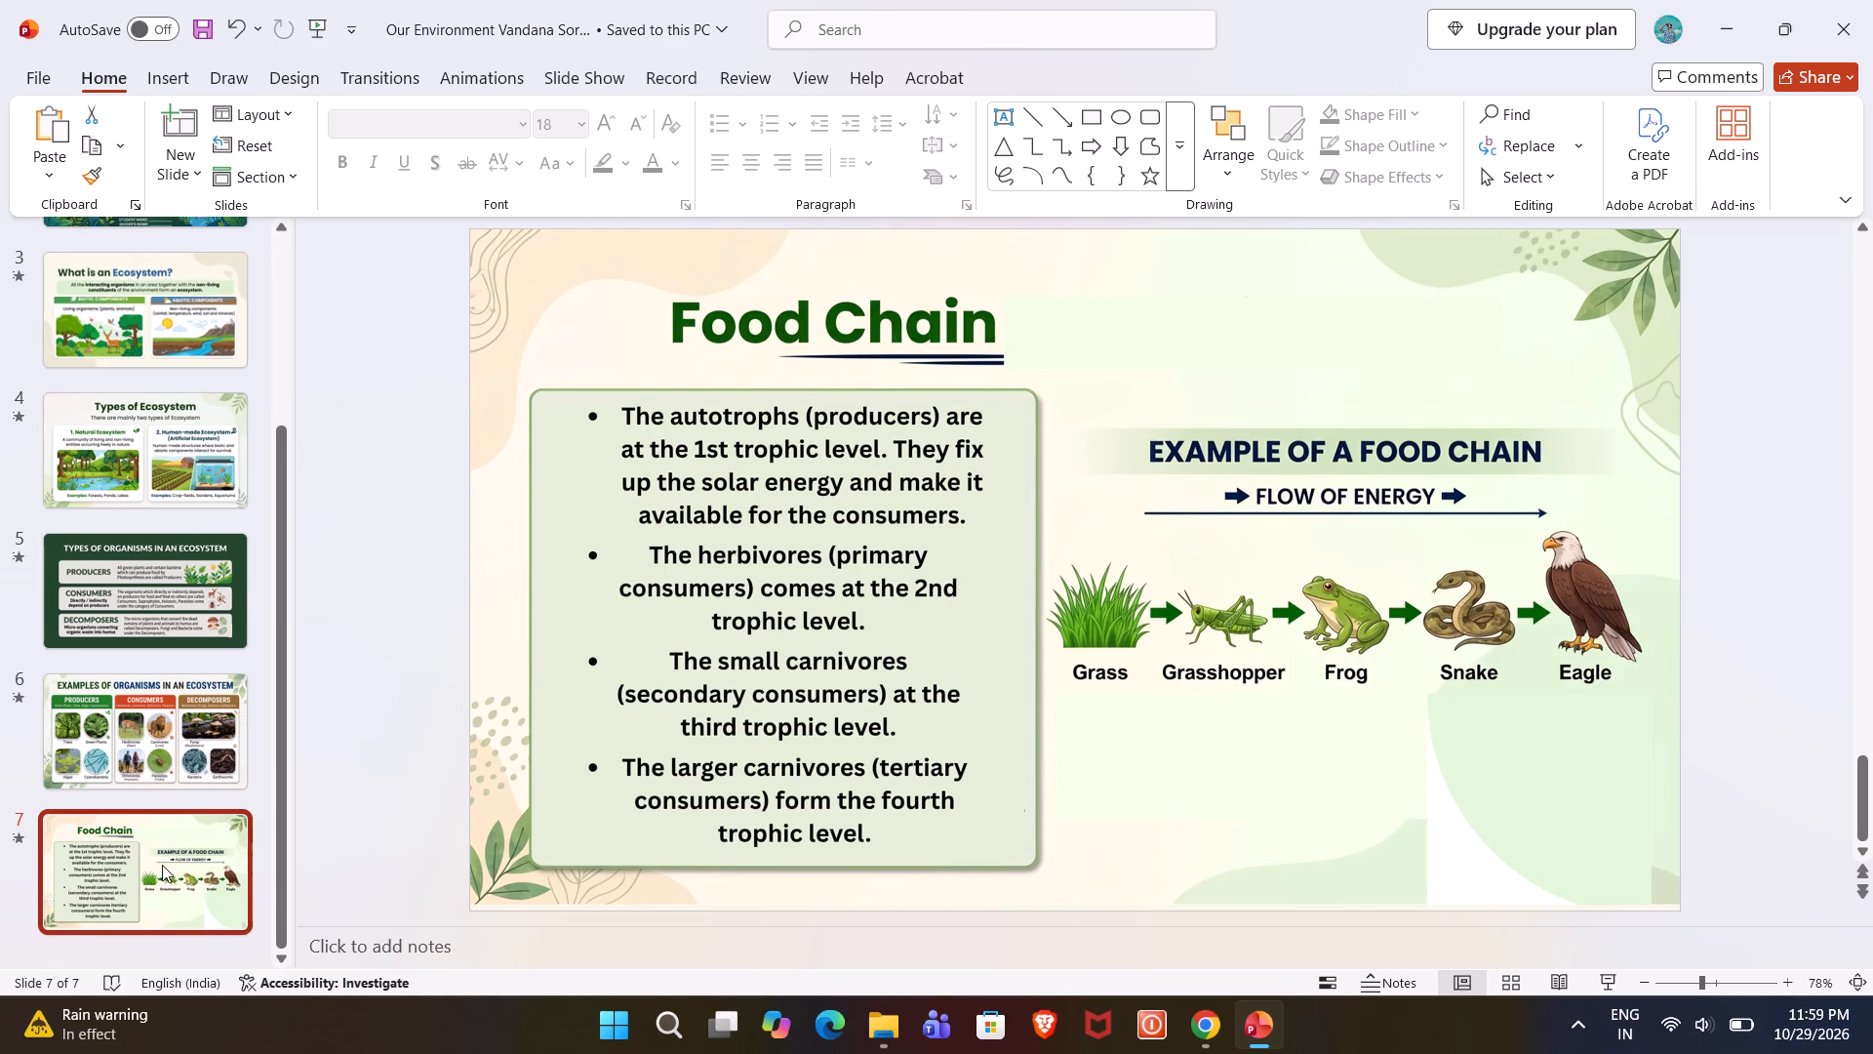
key("ctrl+d")
left_click(161, 880)
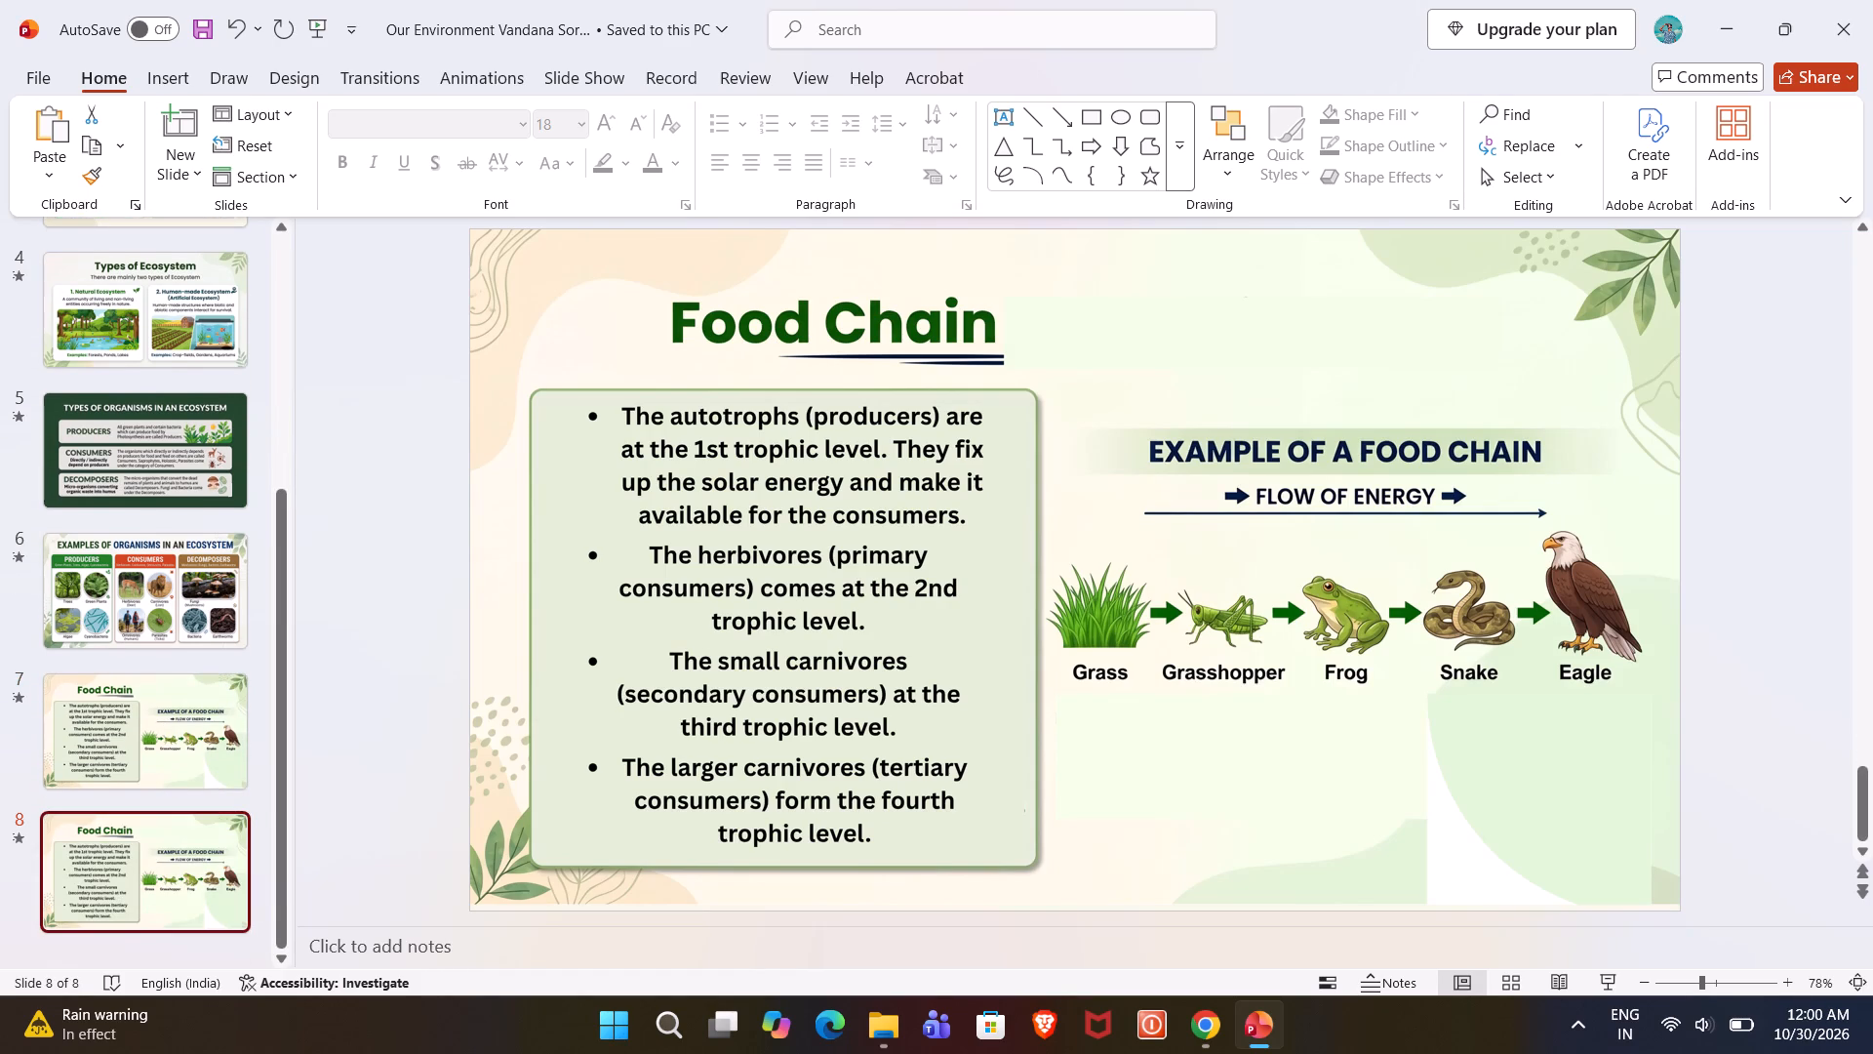
left_click(1227, 345)
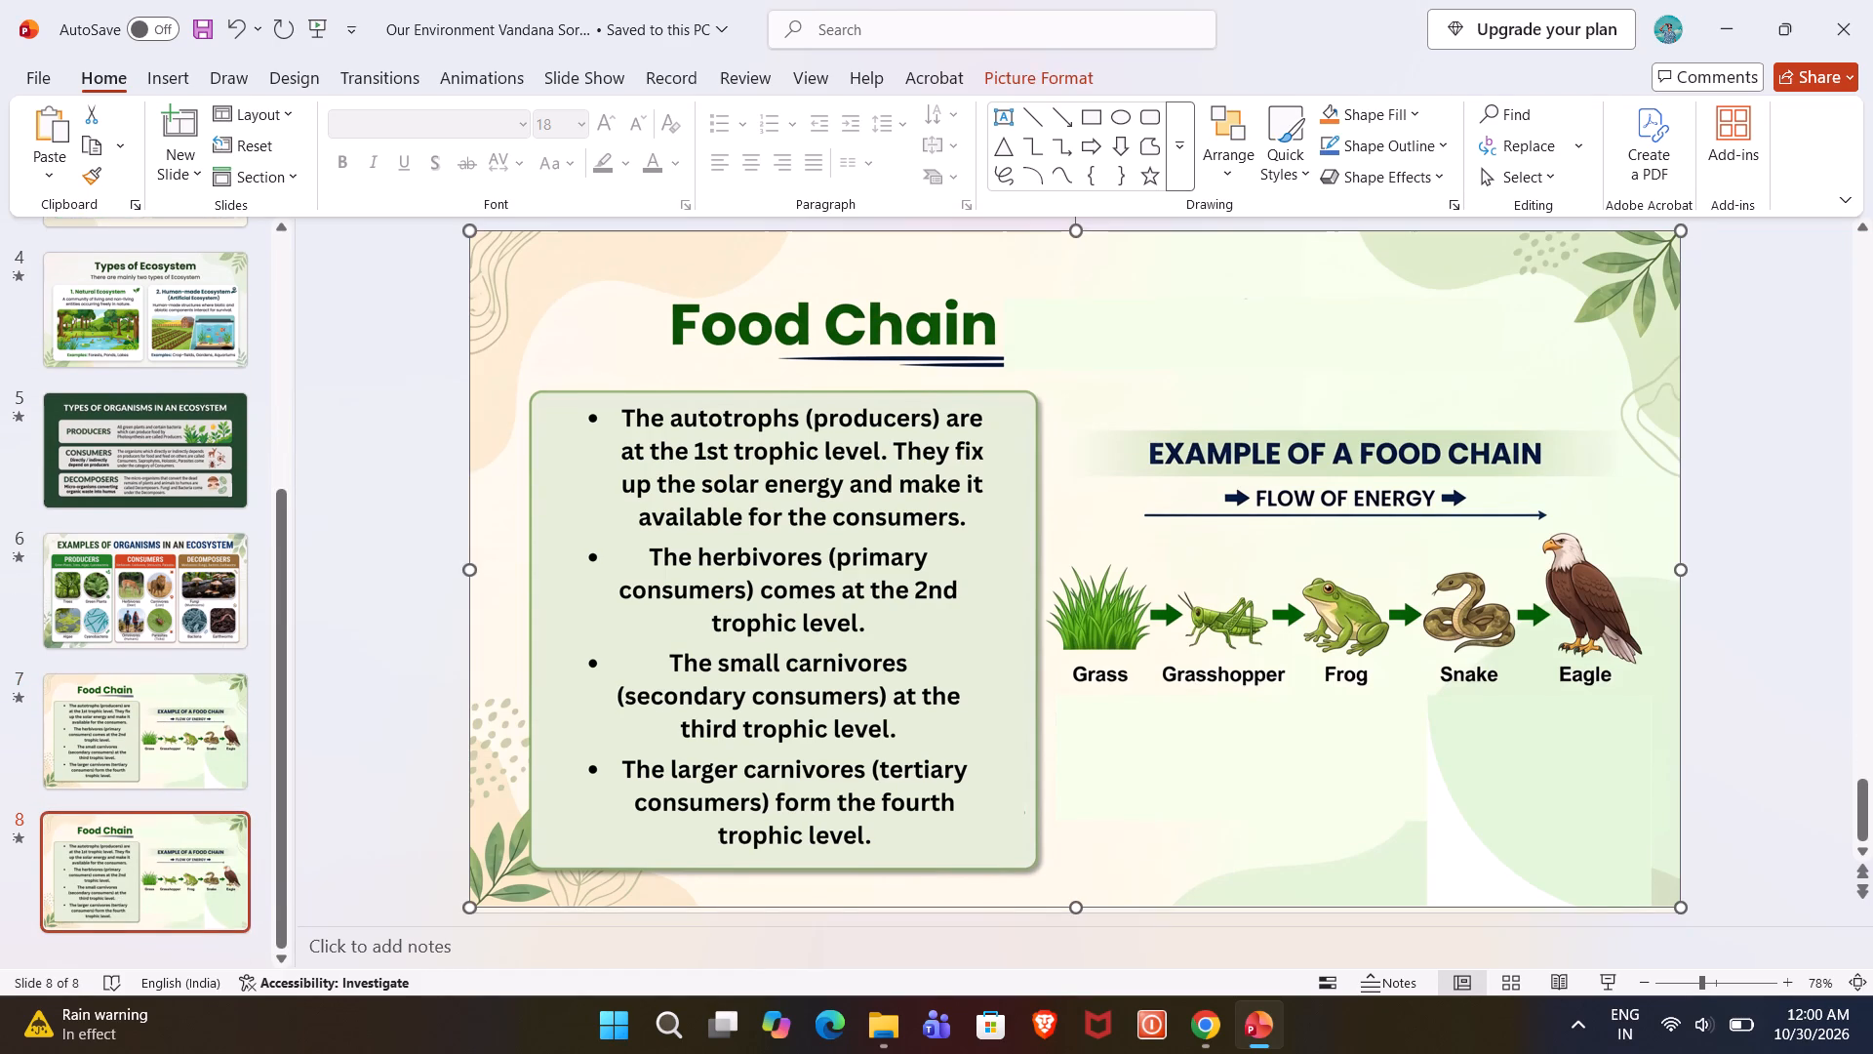